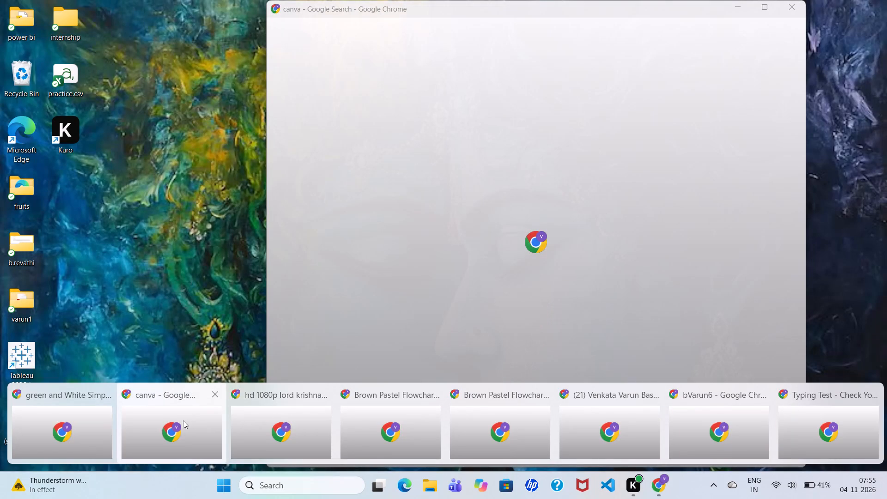
Switch to the Chrome window with the Google search results for "canva".
click(183, 420)
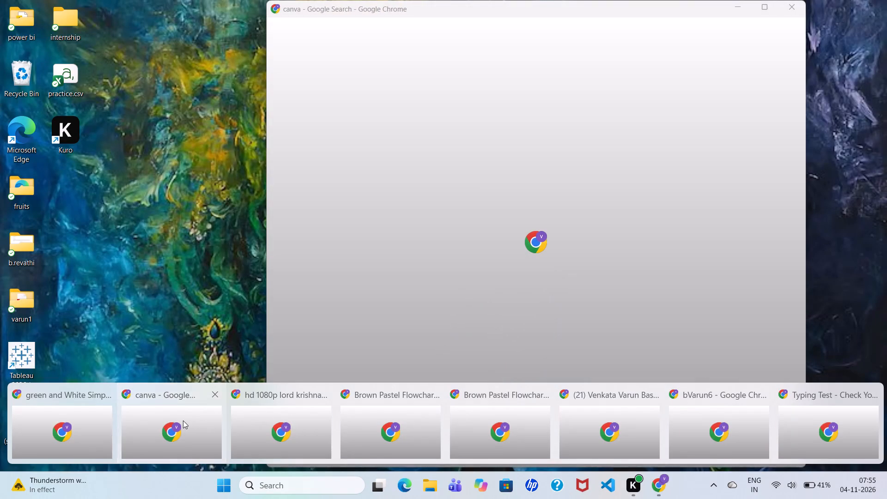
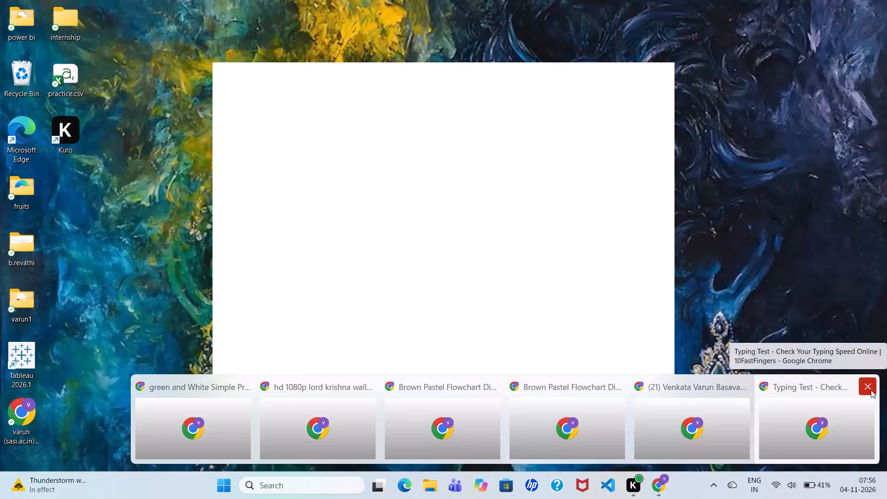
Close the Chrome windows showing the 10FastFingers typing test and the LinkedIn profile.
click(871, 390)
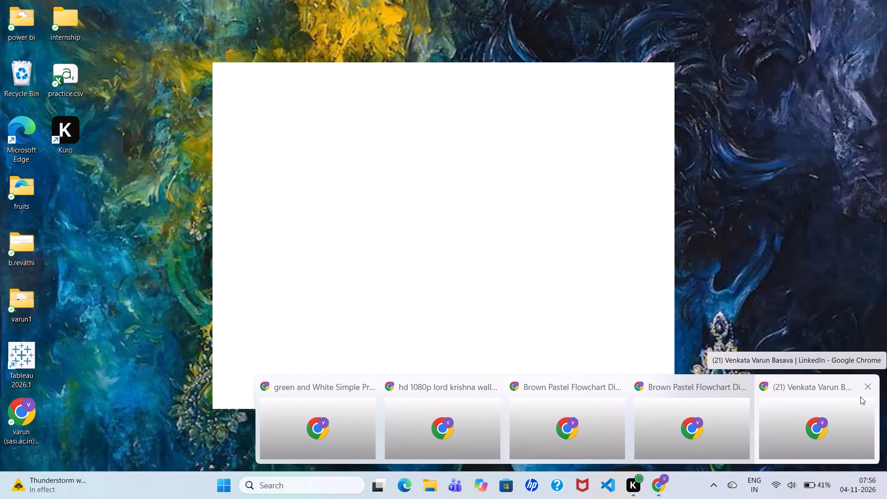
click(869, 386)
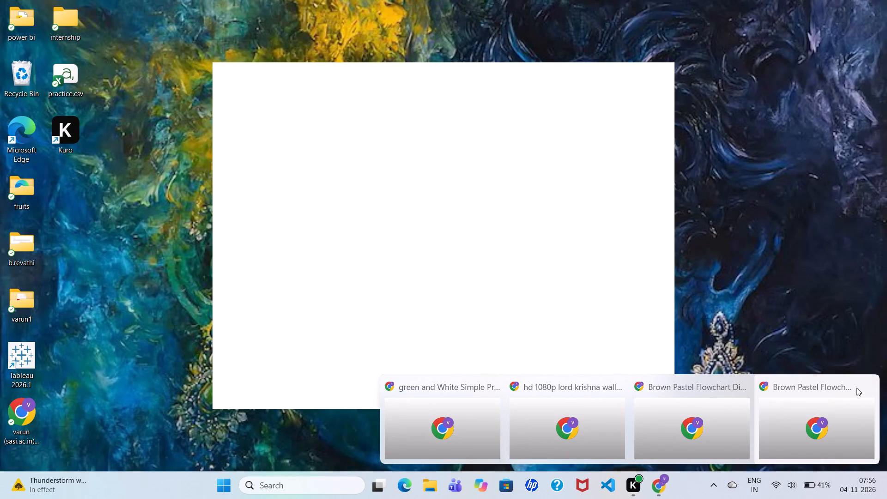
Bring up the last Chrome window holding the Brown Pastel Flowchart Canva design and close it.
click(815, 390)
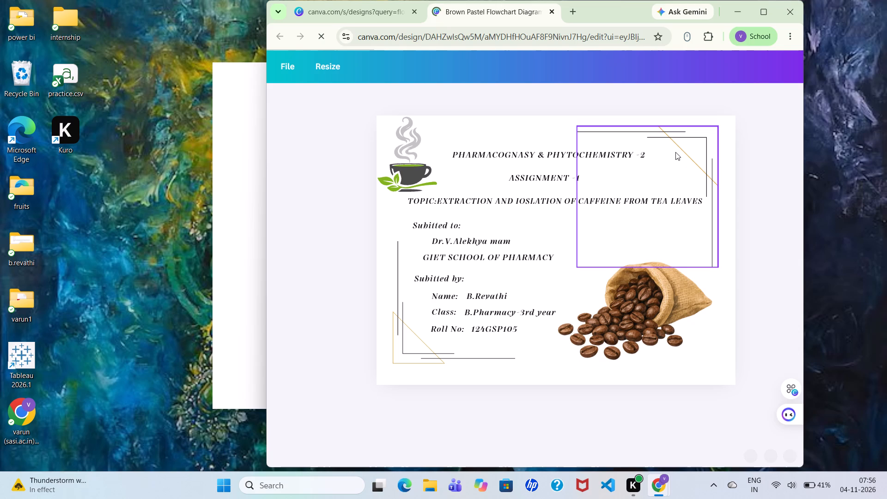
click(783, 18)
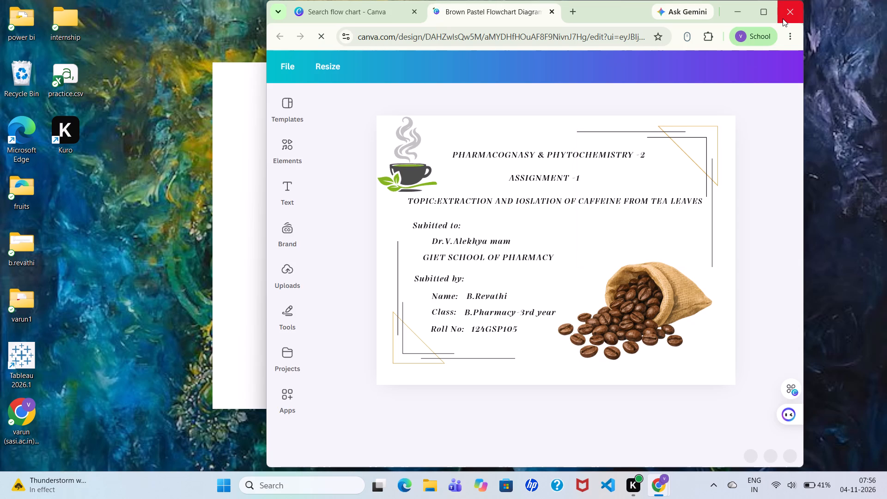
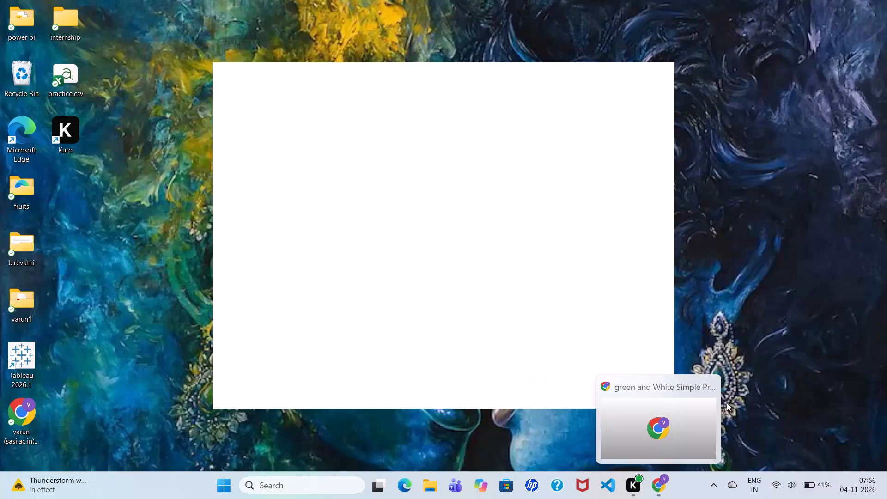
Bring up the Chrome window with the green and White Simple Product Order process Flowchart Canva design and maximize it.
click(697, 411)
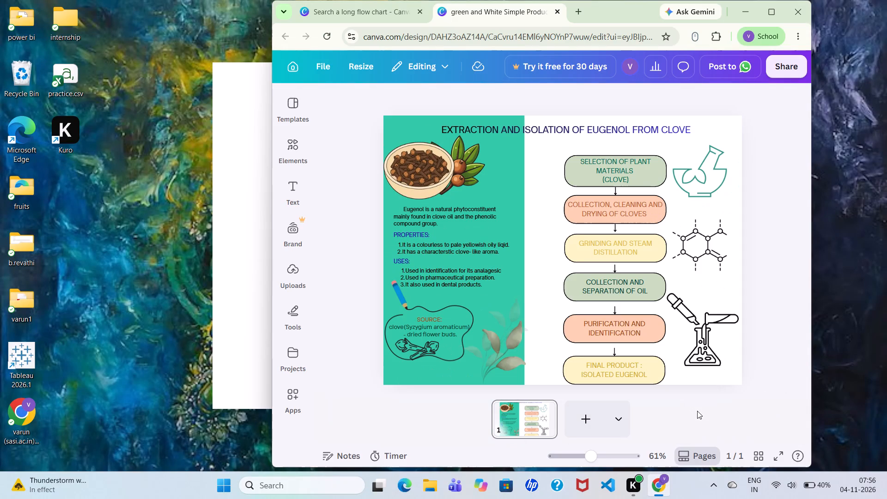
click(776, 0)
click(773, 13)
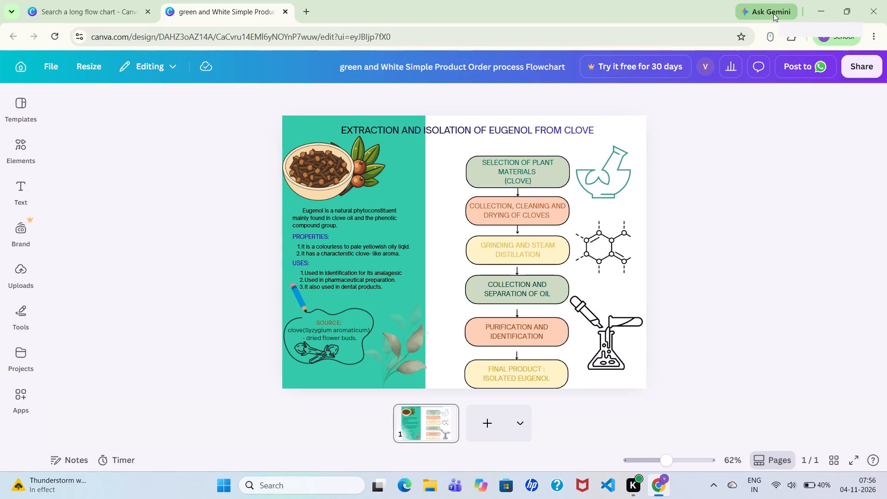
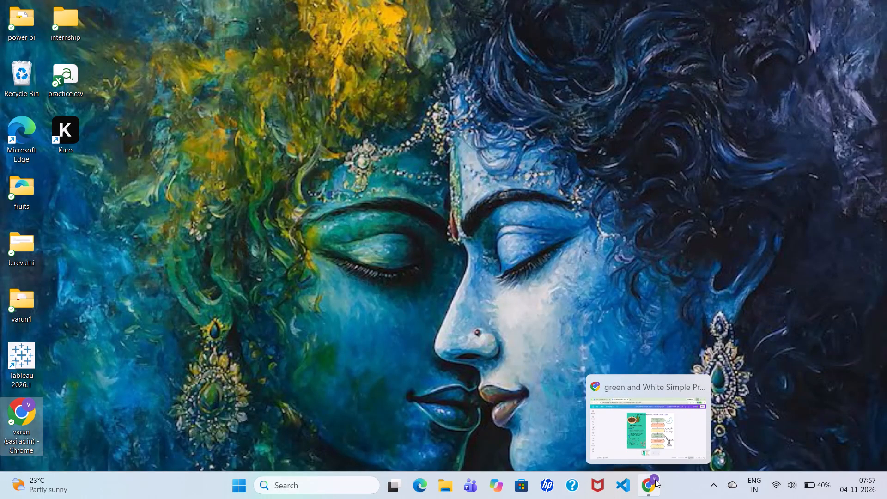
Bring up the Chrome window holding the green and White Simple Product Order process Flowchart design.
click(648, 452)
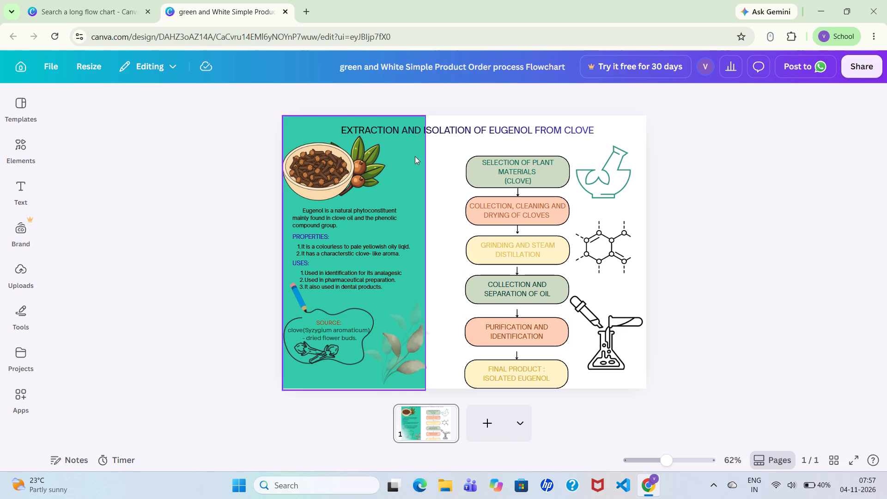
Move the title "EXTRACTION AND ISOLATION OF EUGENOL FROM CLOVE" slightly up and to the right, closer to the page's upper edge.
click(445, 130)
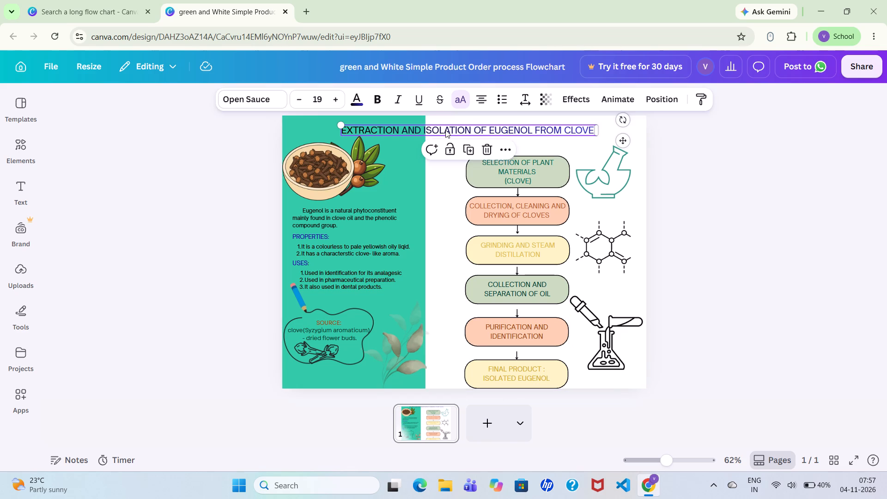
double_click(445, 130)
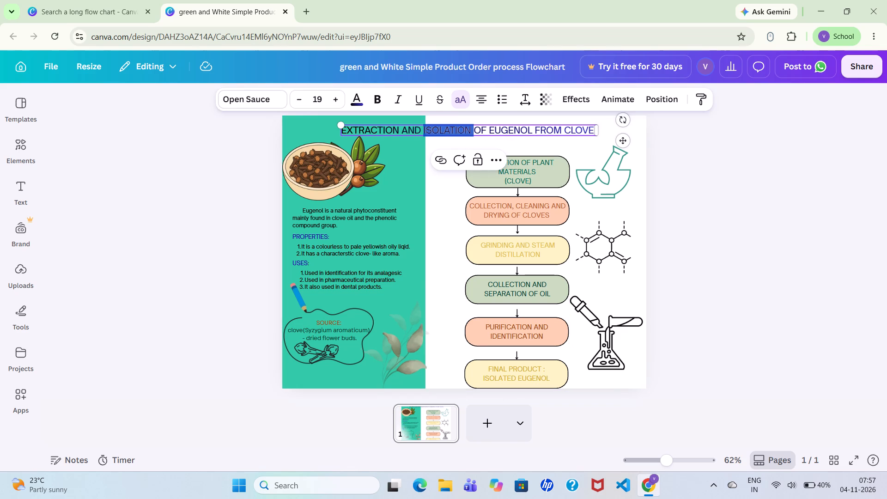
double_click(370, 129)
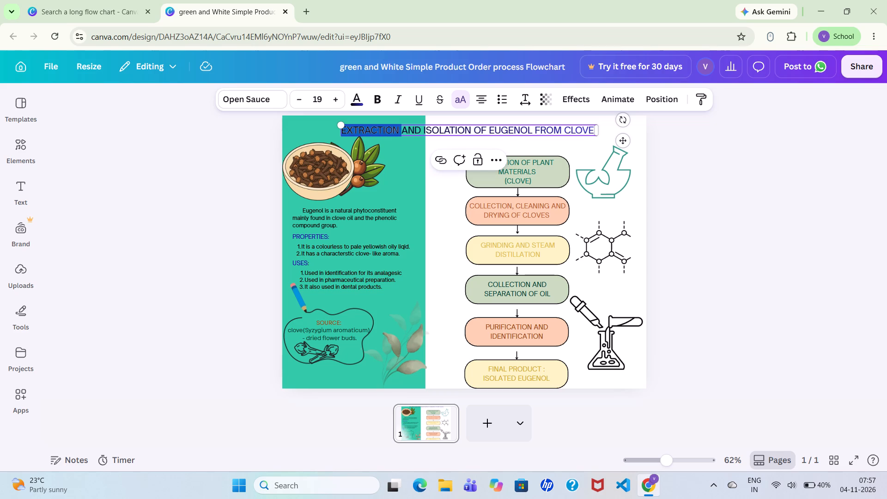
drag(365, 135, 372, 133)
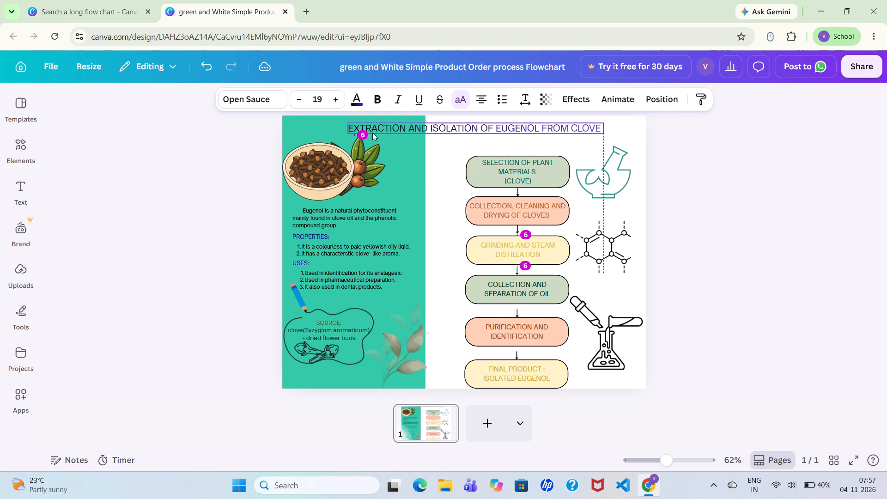
drag(372, 133, 372, 131)
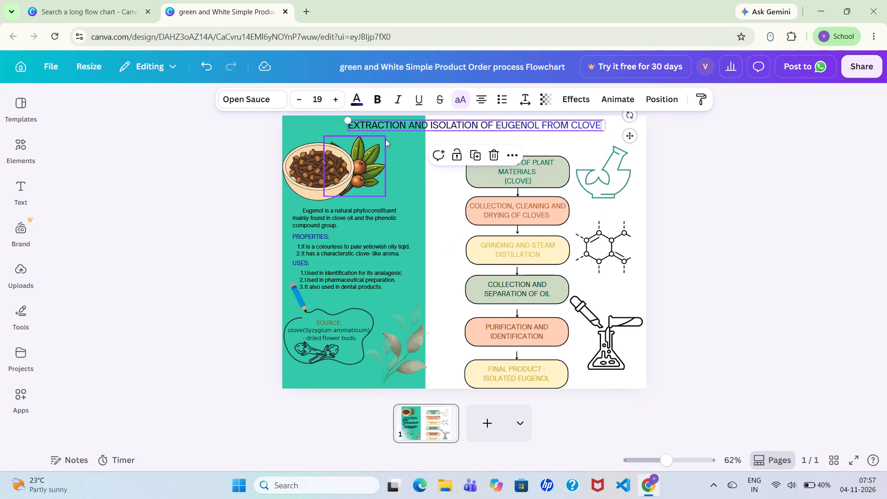
click(446, 189)
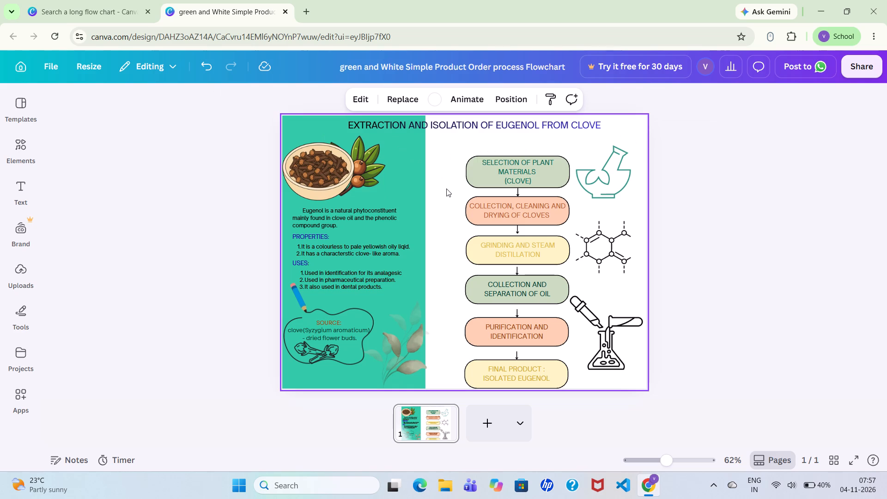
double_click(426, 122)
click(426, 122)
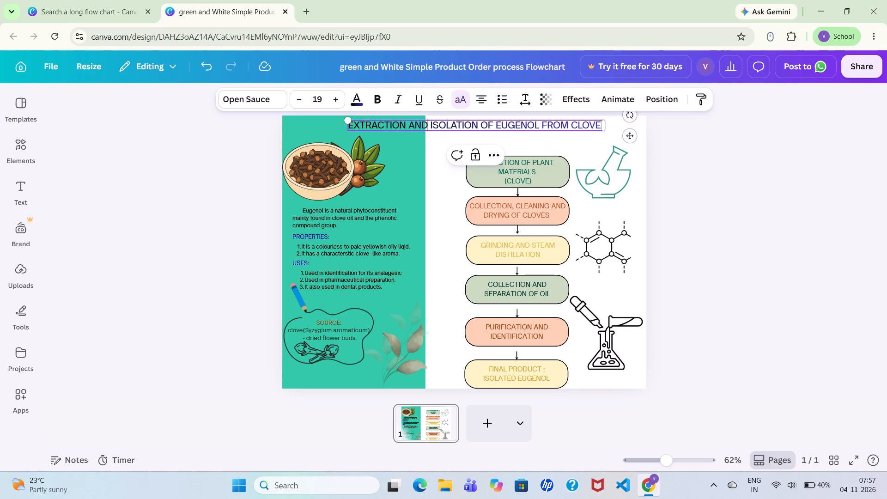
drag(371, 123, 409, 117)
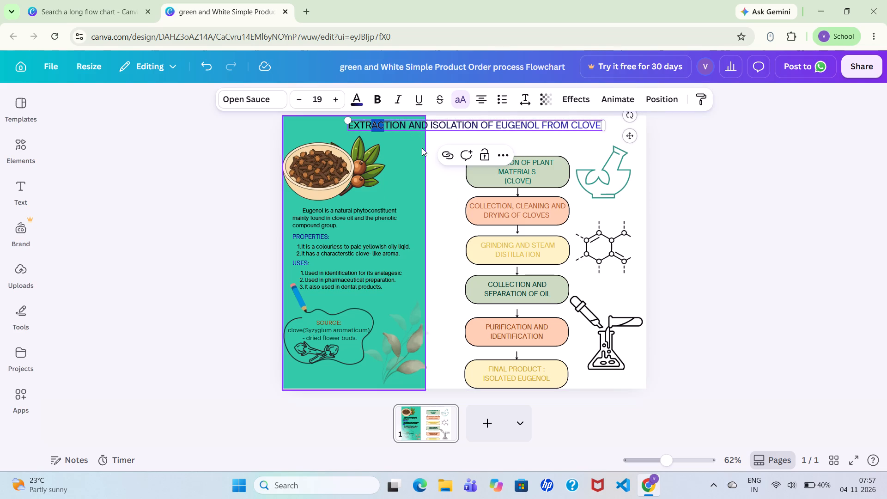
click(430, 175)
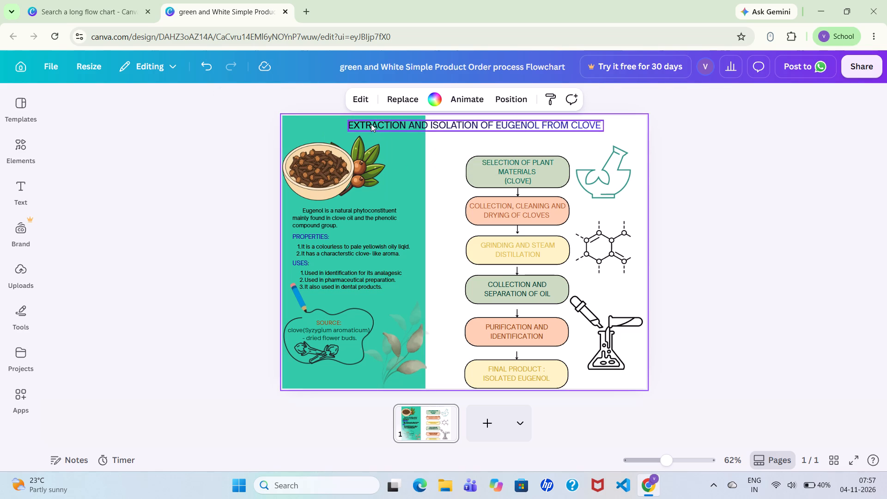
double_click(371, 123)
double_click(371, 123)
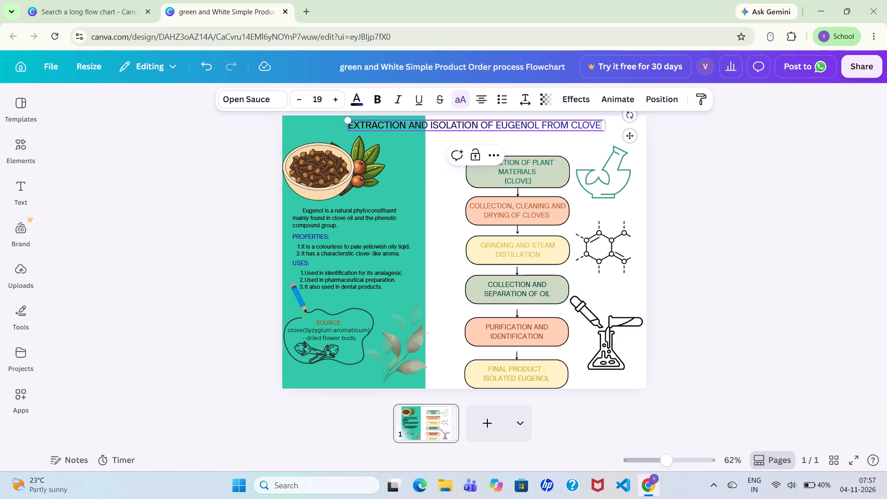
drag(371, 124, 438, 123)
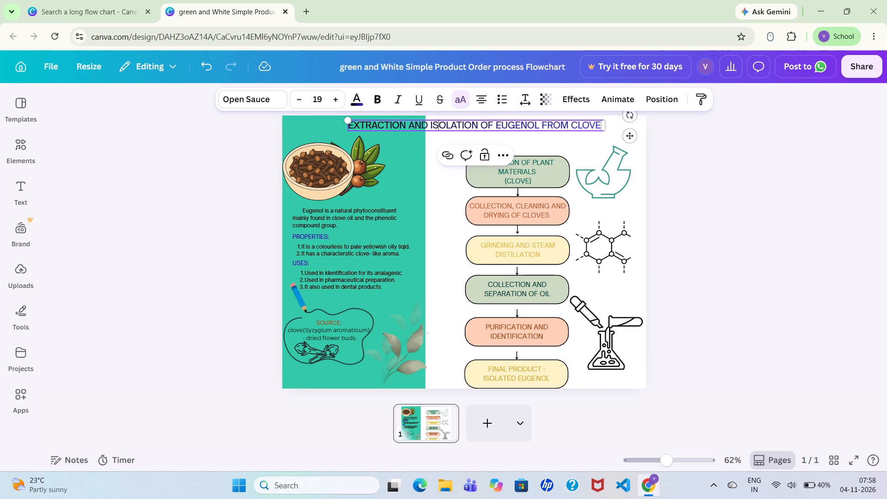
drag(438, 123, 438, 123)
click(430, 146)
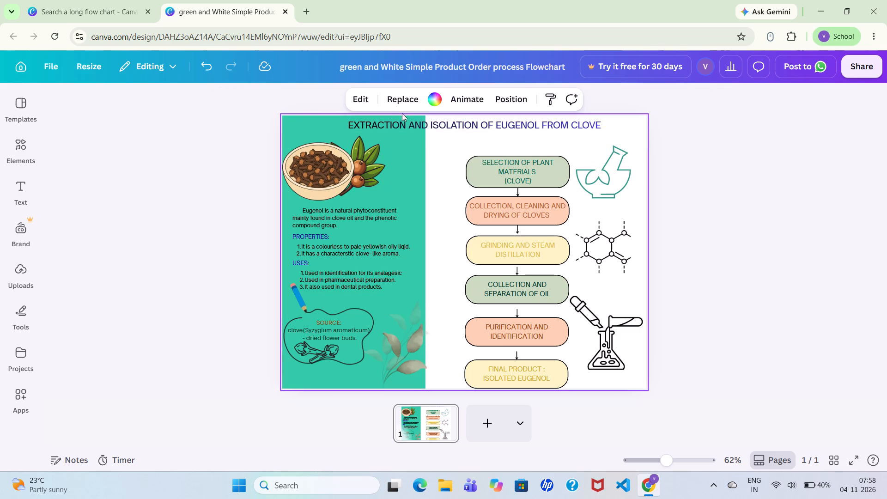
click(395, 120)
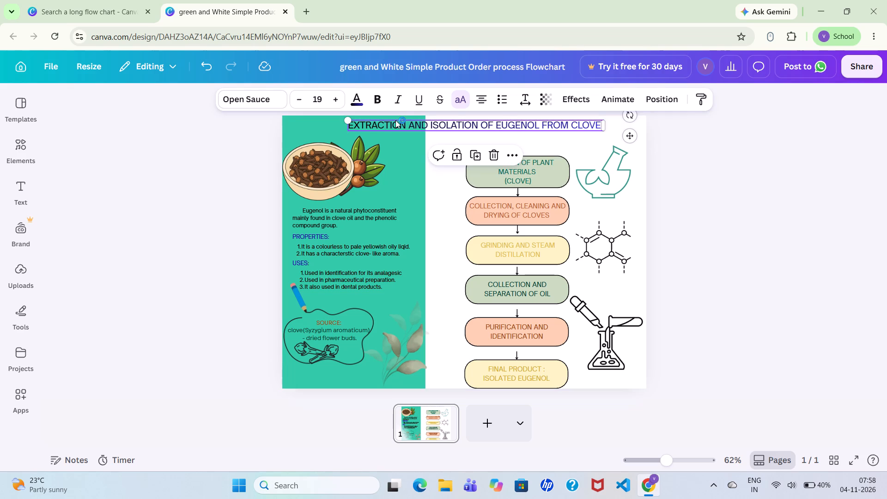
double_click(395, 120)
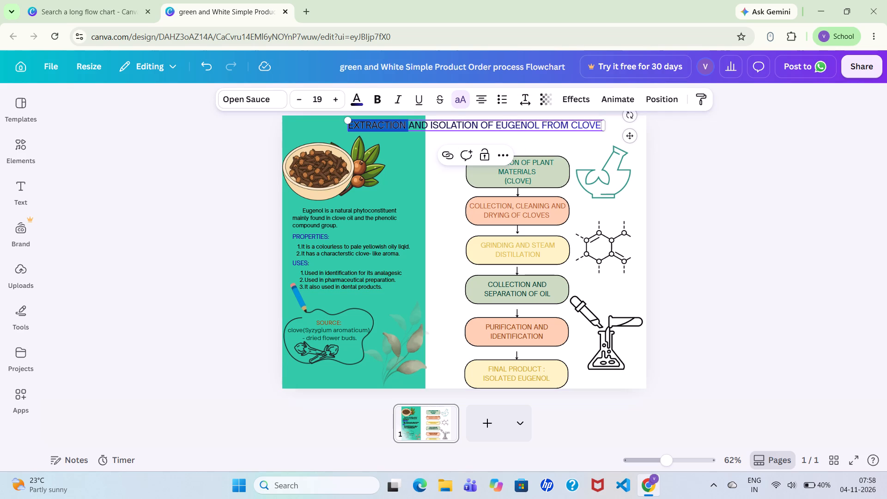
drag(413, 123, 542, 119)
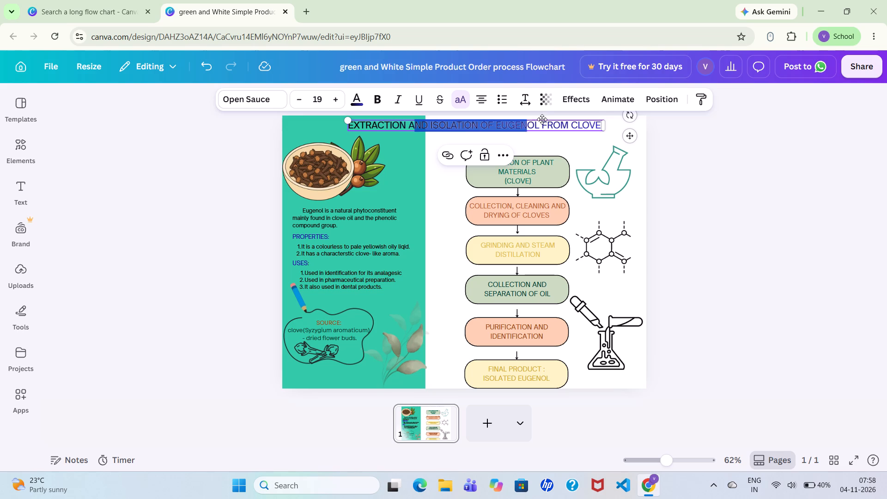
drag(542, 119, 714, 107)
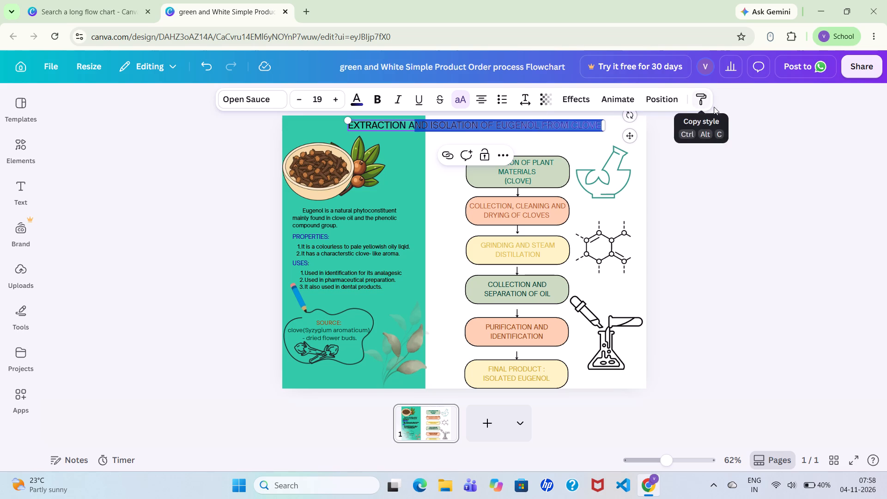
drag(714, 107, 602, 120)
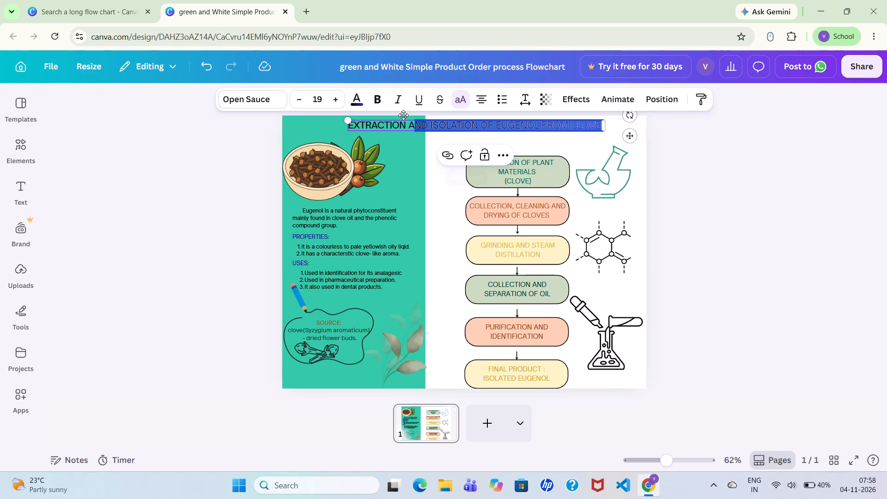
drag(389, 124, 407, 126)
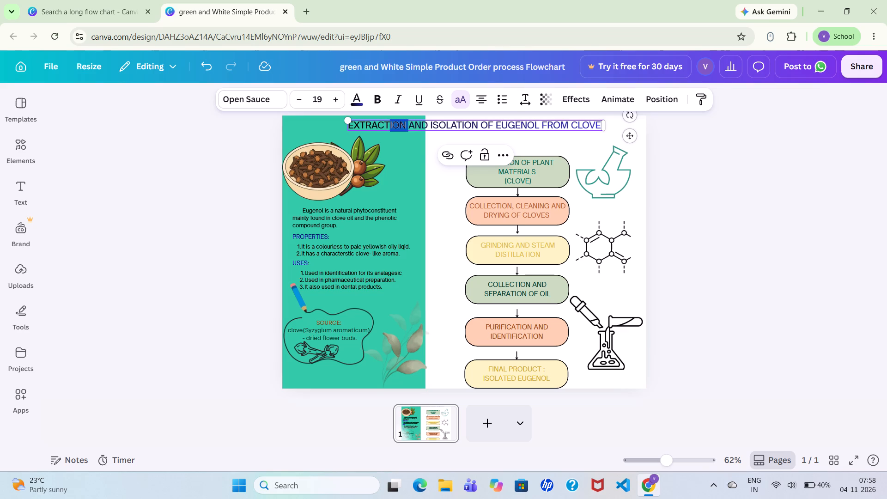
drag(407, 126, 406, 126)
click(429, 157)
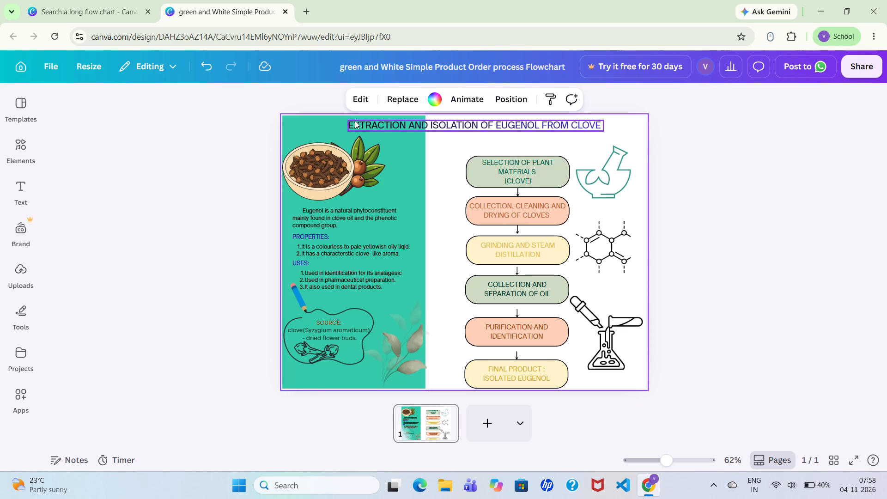
Change the font of the whole title "EXTRACTION AND ISOLATION OF EUGENOL FROM CLOVE" to Atlante Display.
click(355, 121)
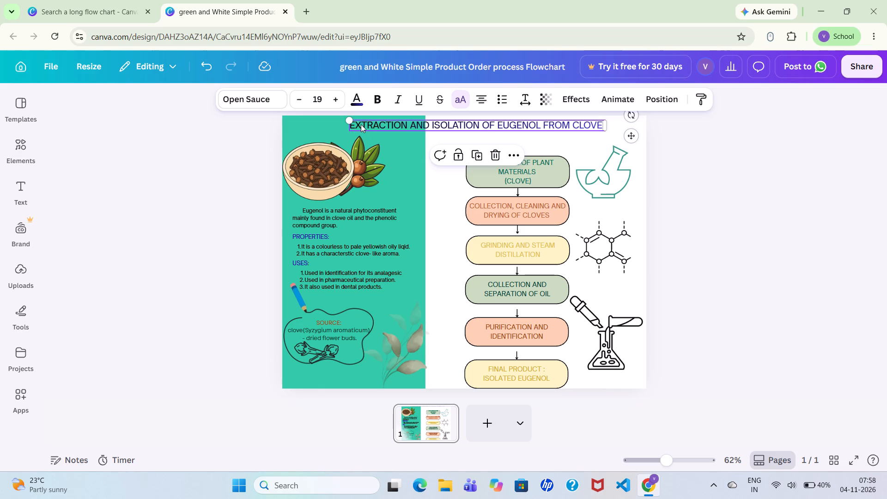
click(357, 125)
click(357, 125)
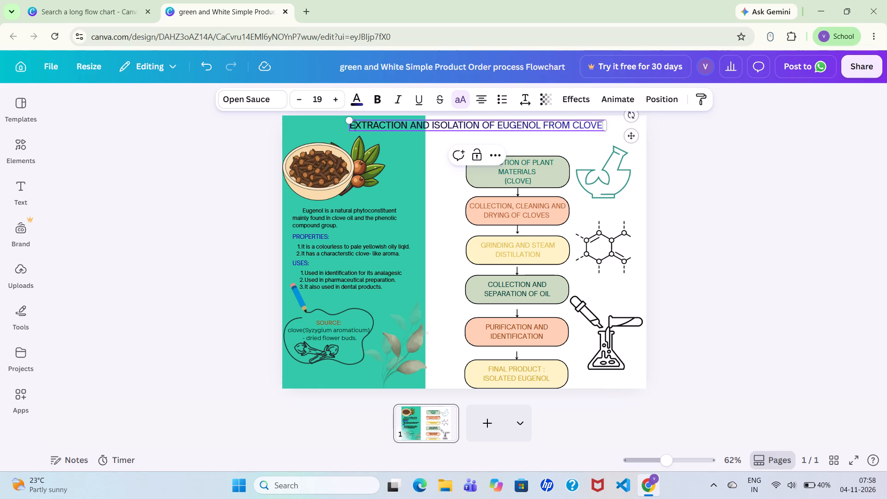
drag(357, 125, 444, 128)
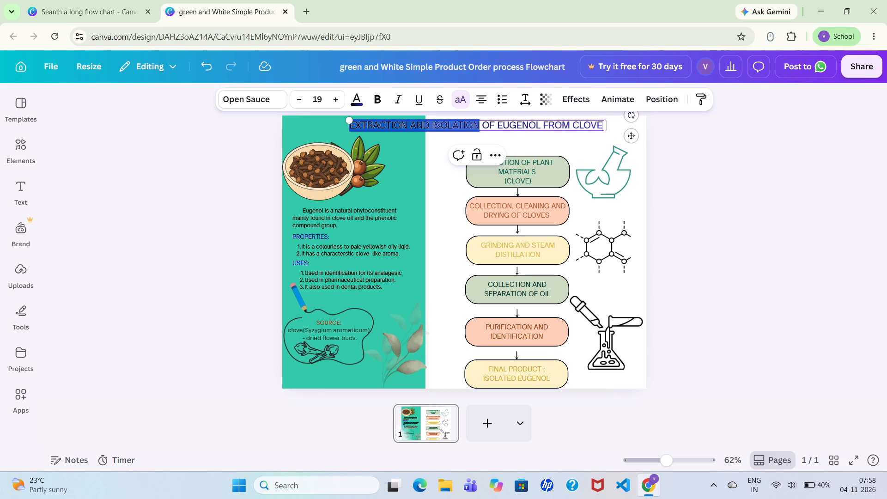
drag(444, 128, 584, 122)
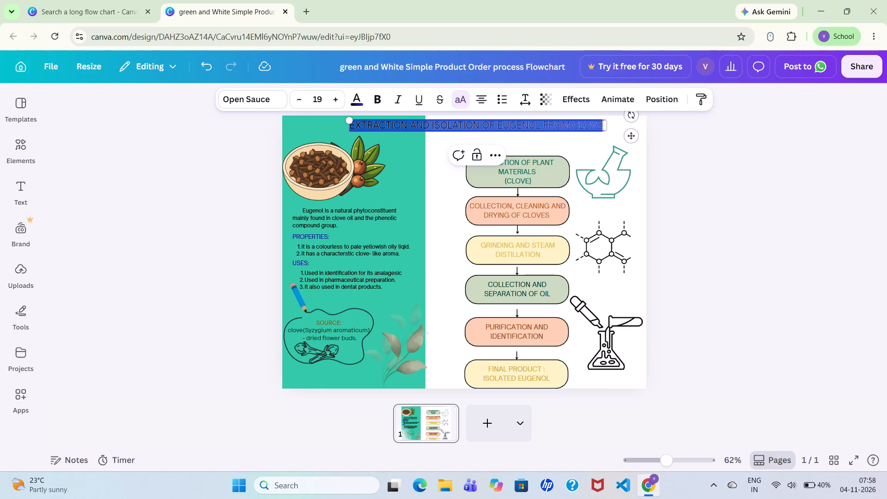
drag(584, 122, 588, 124)
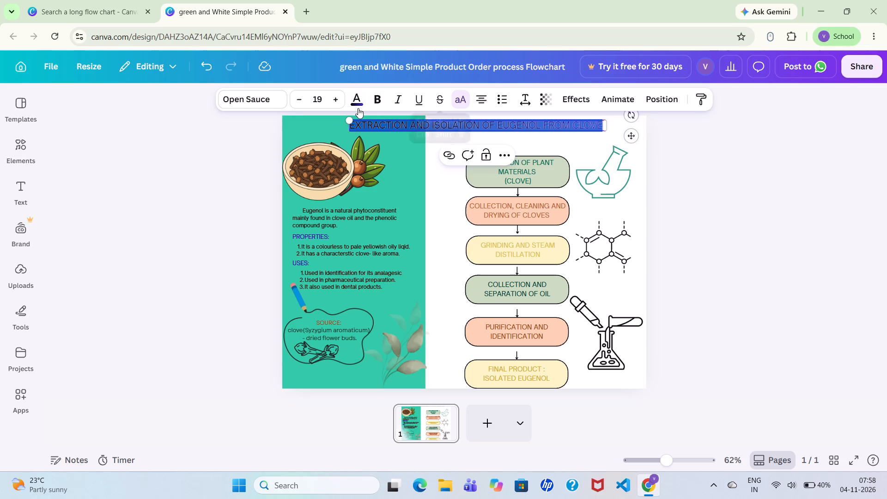
click(252, 99)
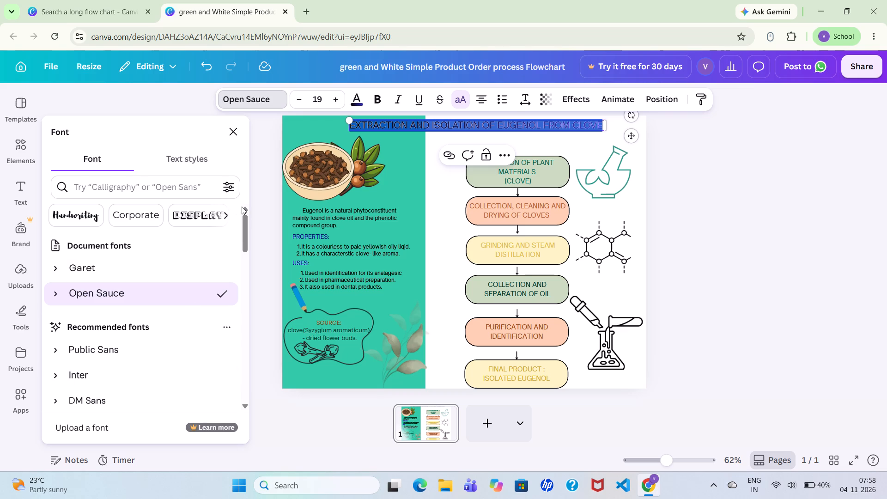
click(226, 219)
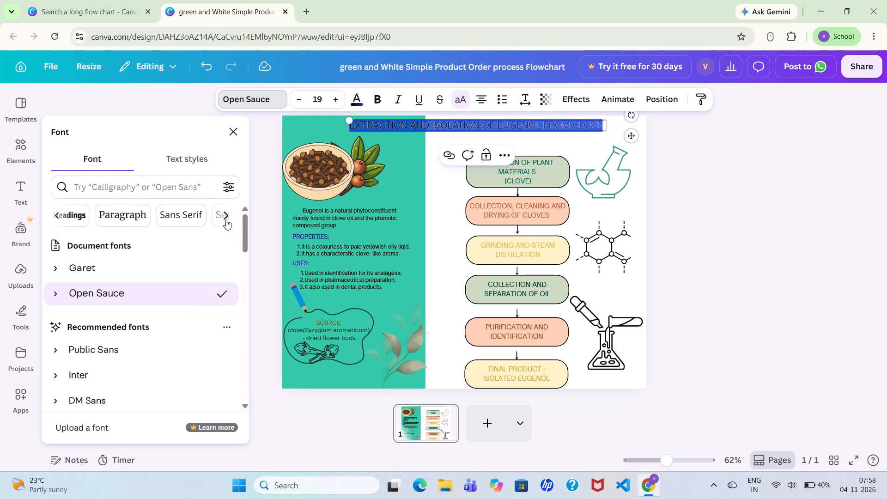
click(226, 219)
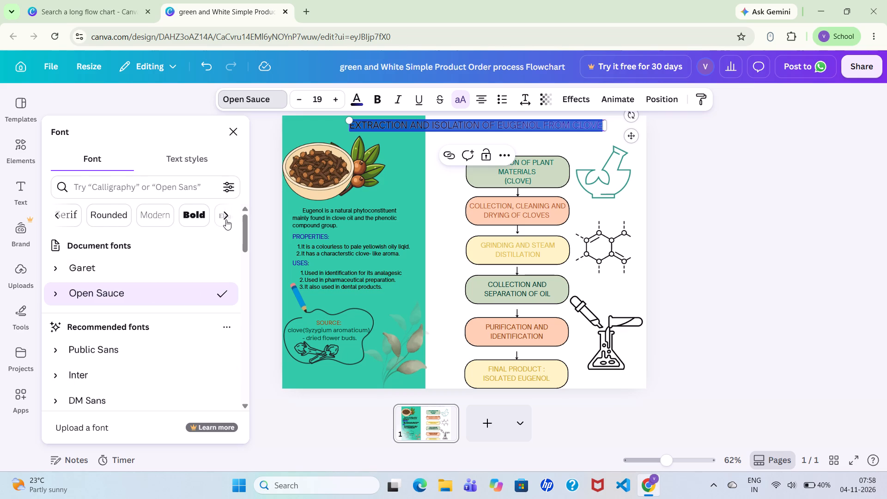
click(226, 219)
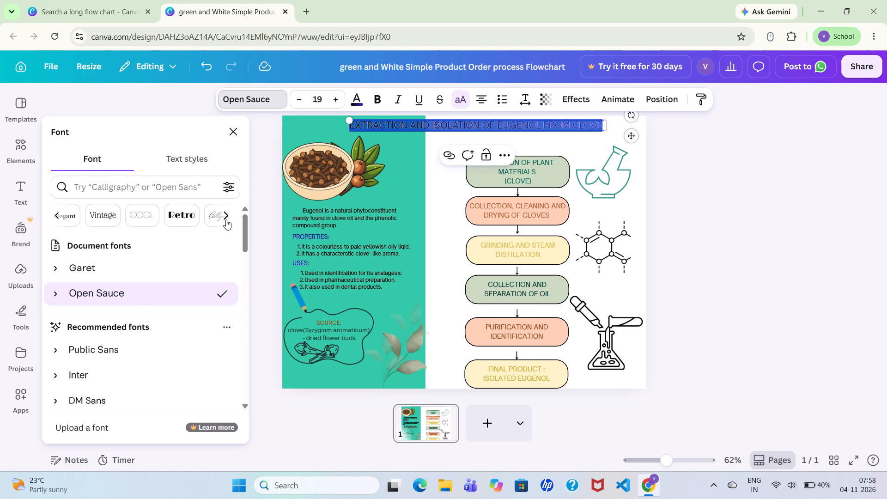
click(226, 219)
click(226, 219)
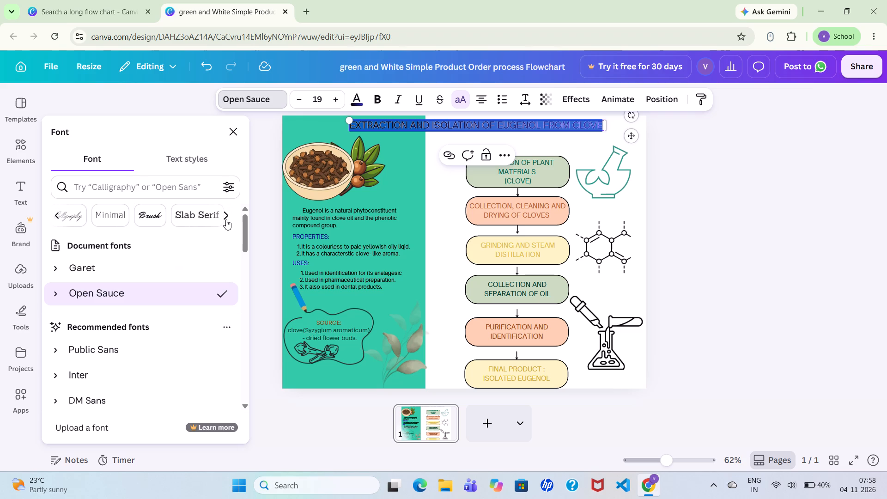
click(226, 219)
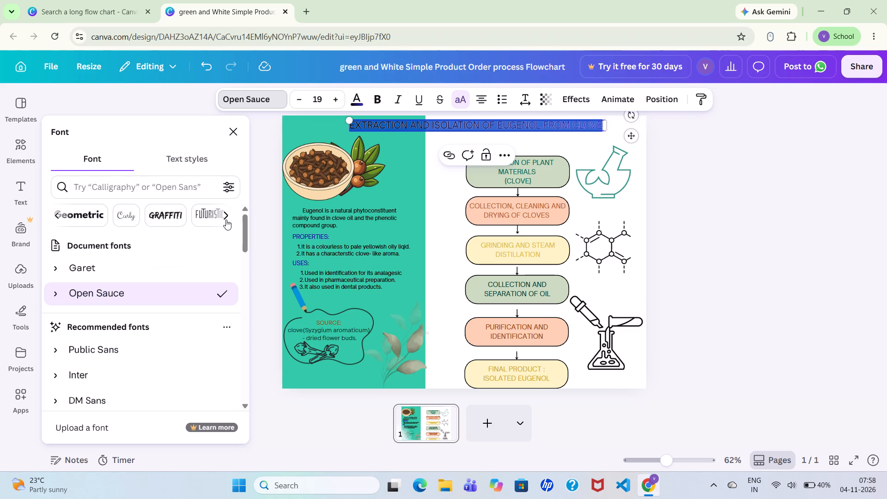
click(226, 219)
click(226, 219)
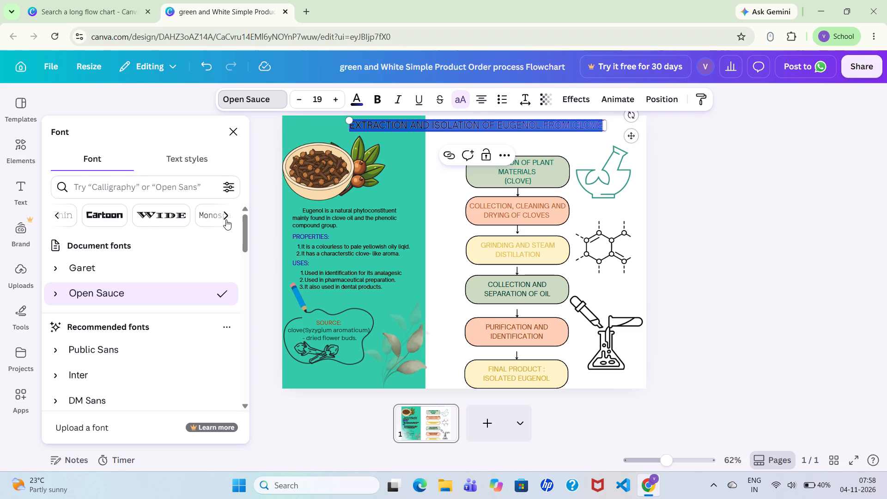
click(226, 219)
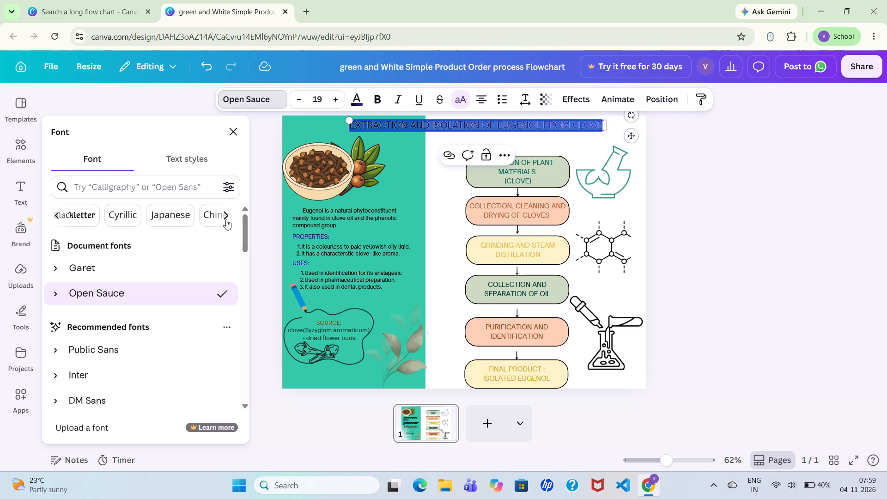
click(226, 219)
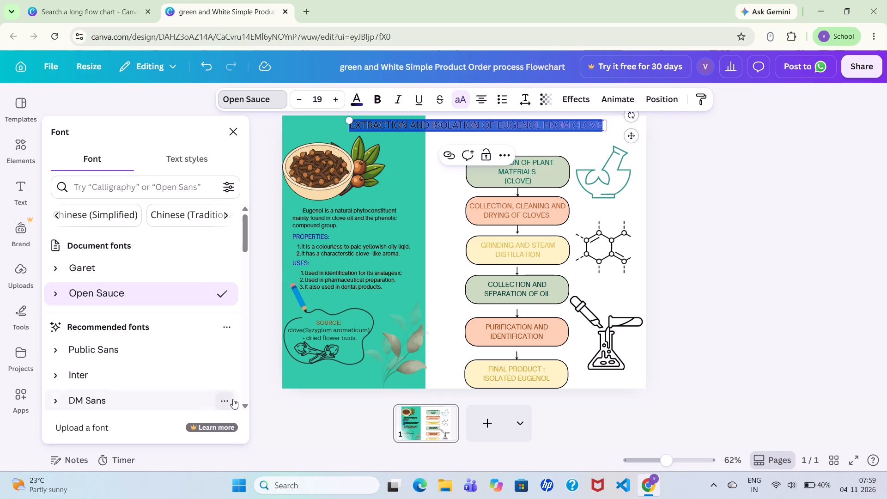
triple_click(242, 406)
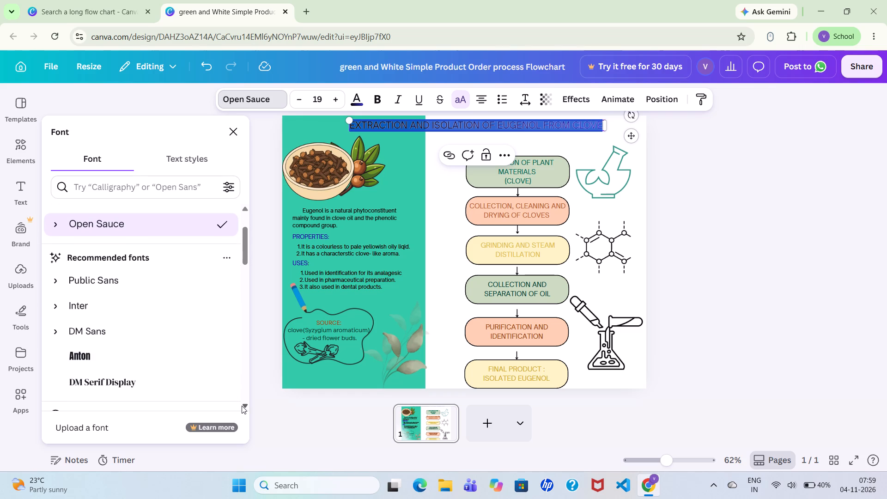
triple_click(245, 406)
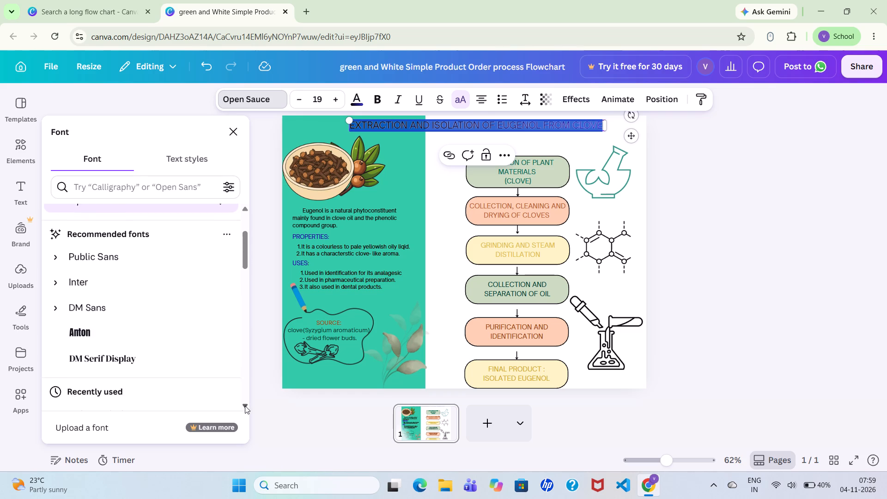
triple_click(245, 406)
click(245, 406)
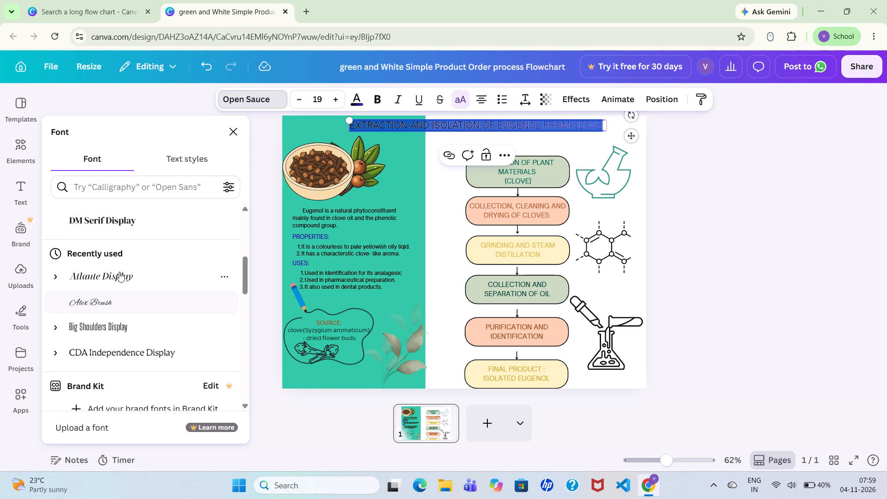
click(120, 275)
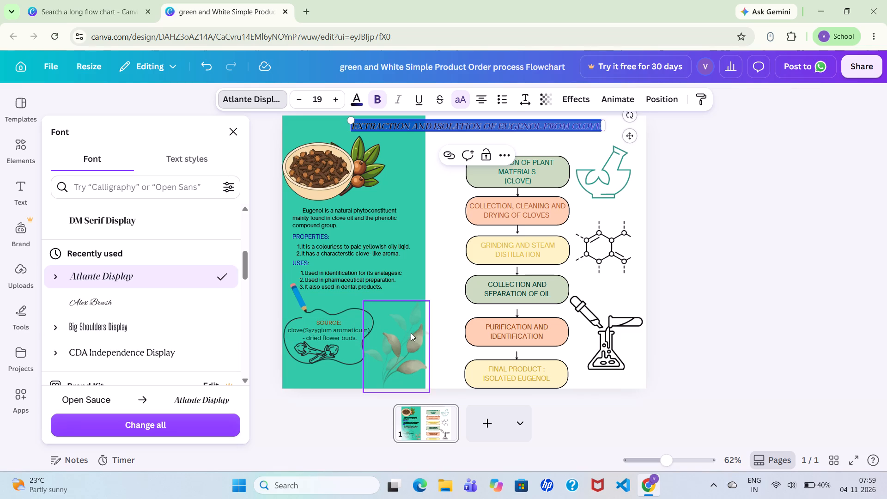
click(451, 270)
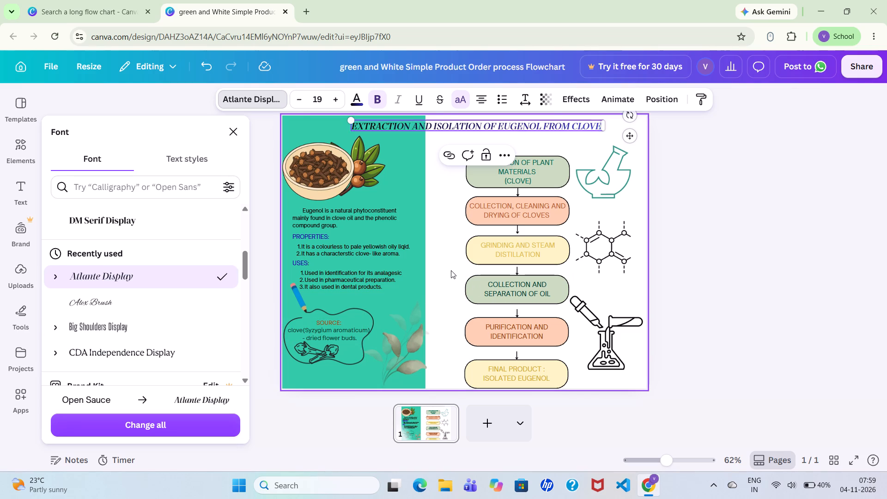
drag(451, 270, 451, 263)
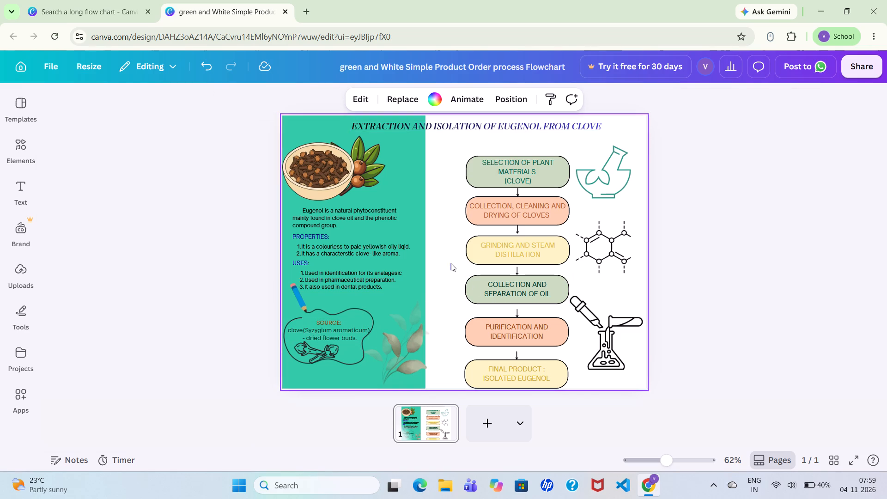
drag(451, 263, 451, 262)
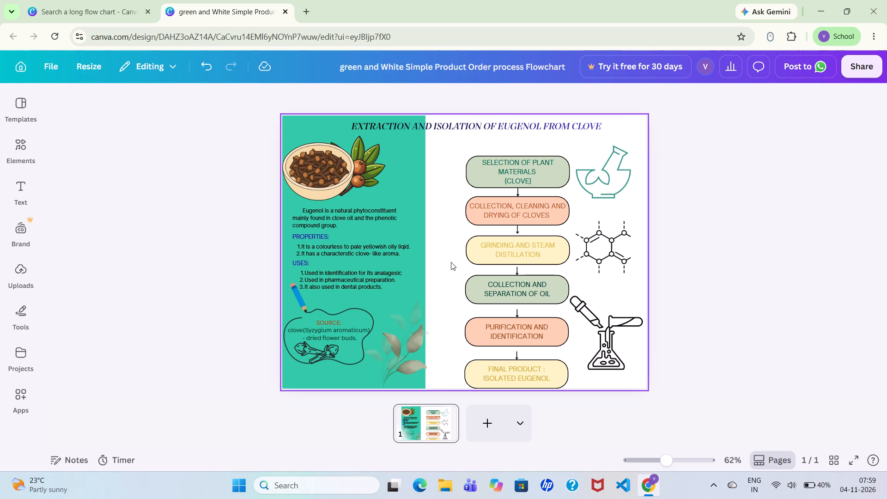
Add a blank second page to the design after the eugenol flowchart page.
click(486, 424)
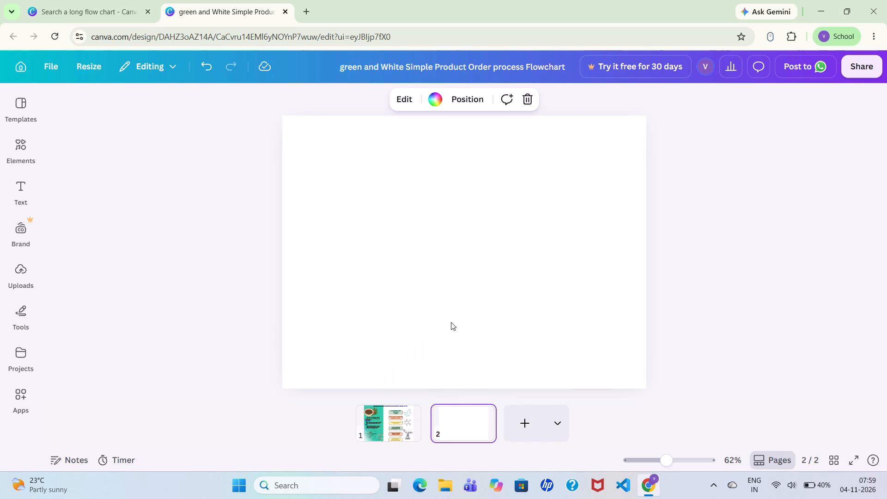
click(430, 295)
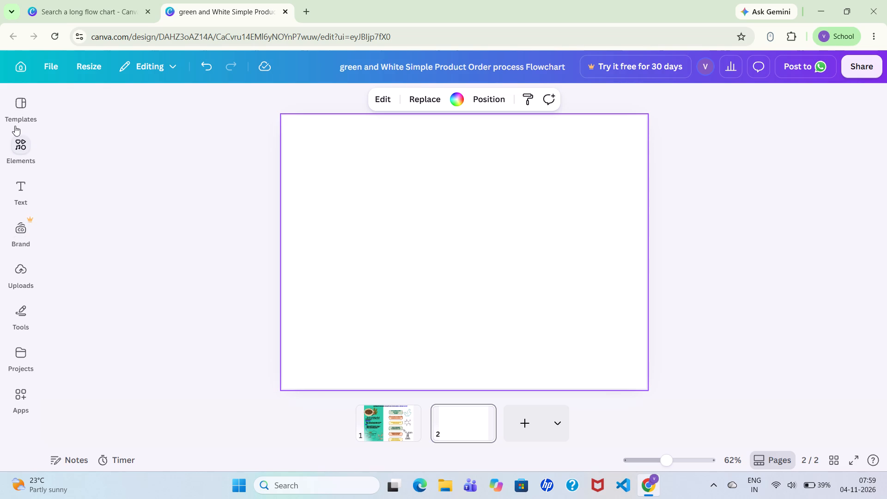
Search the elements library for corner borders and look through the results.
click(21, 146)
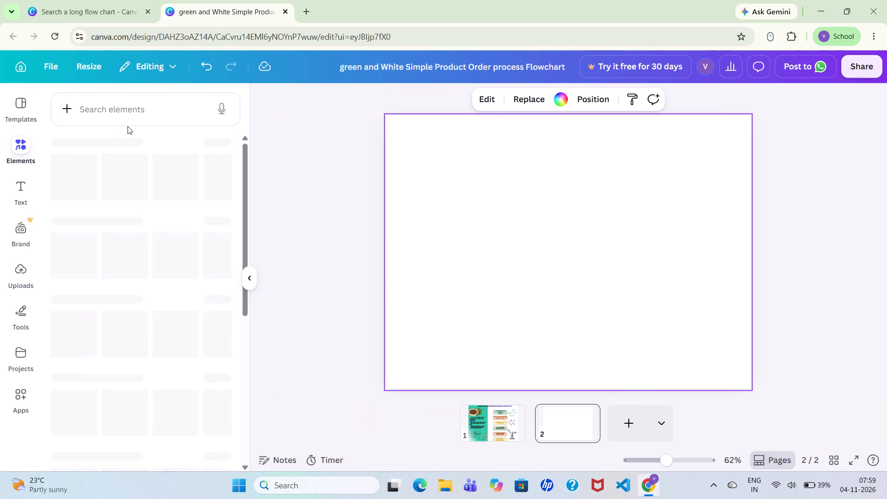
click(110, 110)
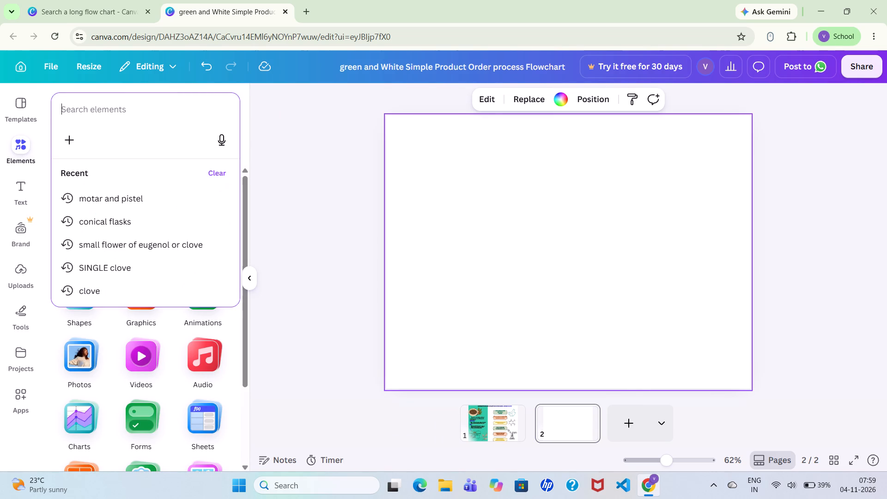
key(b)
key(o)
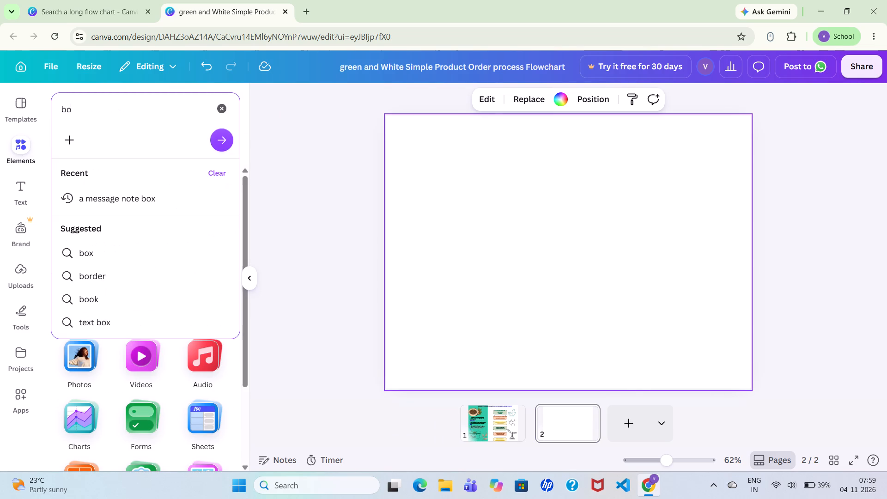
text(rders)
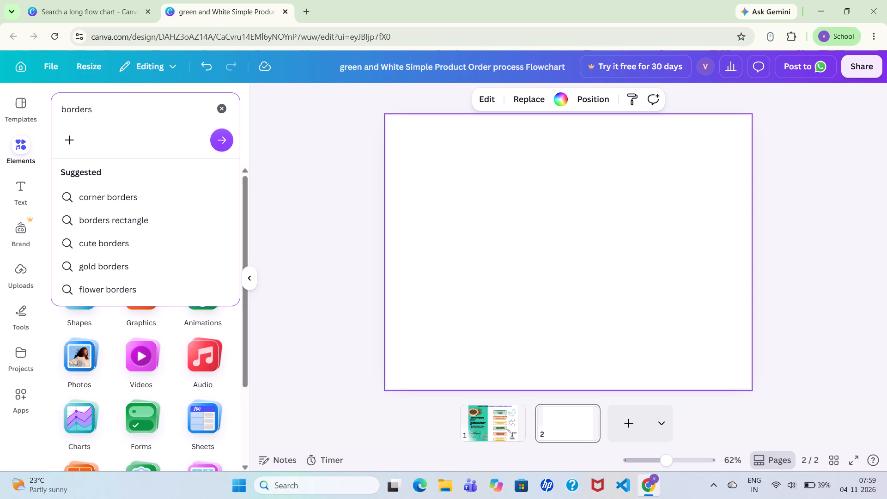
click(137, 194)
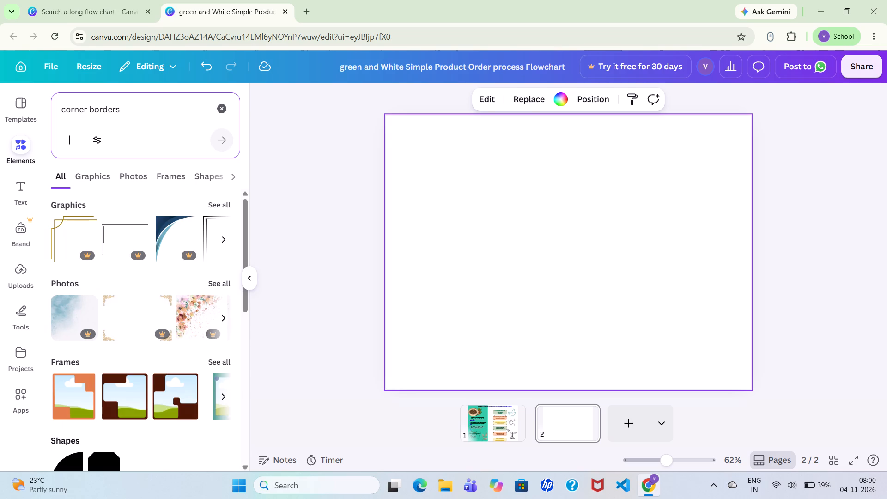
scroll(314, 184, down, 2)
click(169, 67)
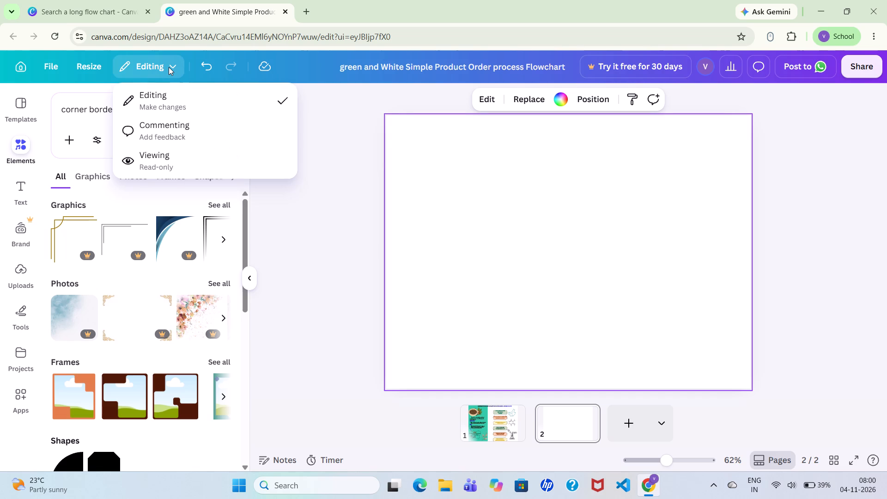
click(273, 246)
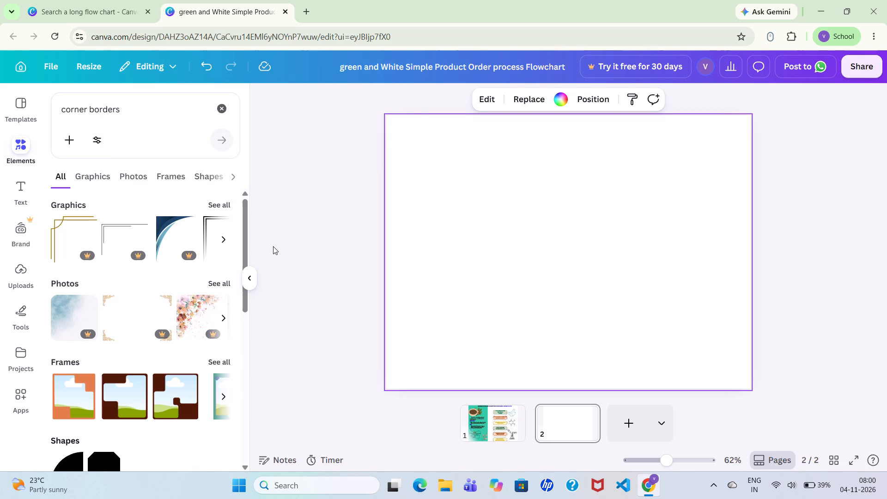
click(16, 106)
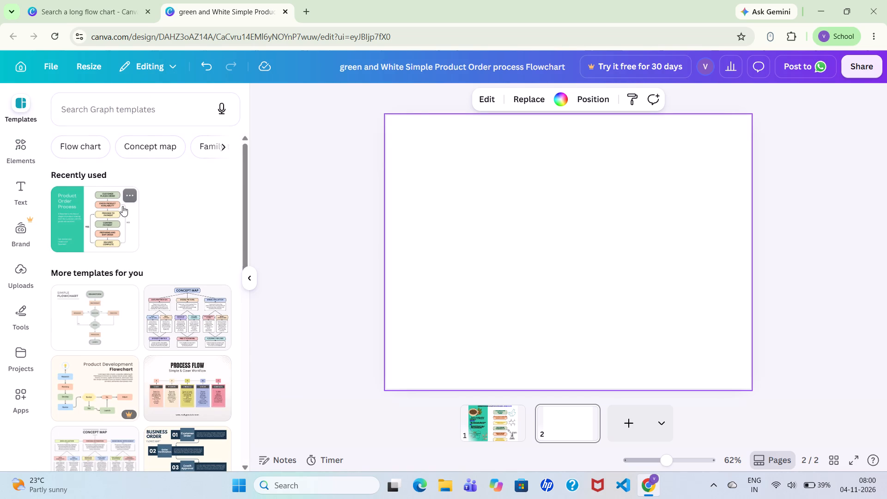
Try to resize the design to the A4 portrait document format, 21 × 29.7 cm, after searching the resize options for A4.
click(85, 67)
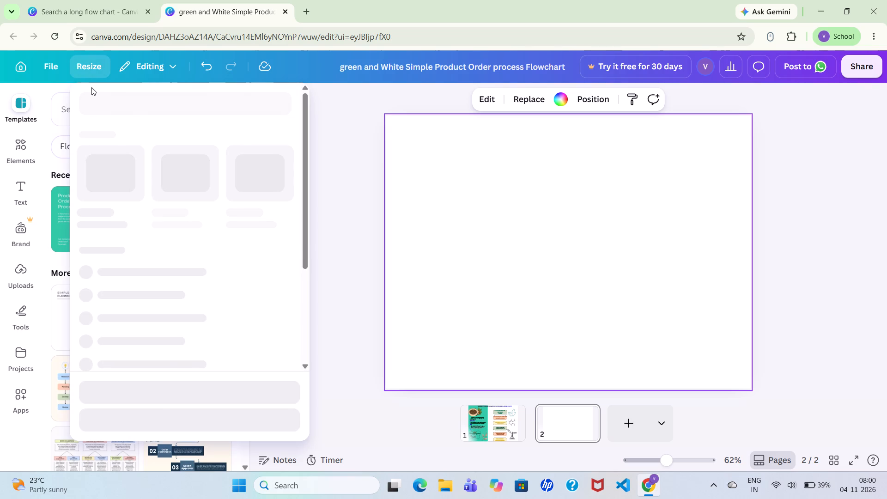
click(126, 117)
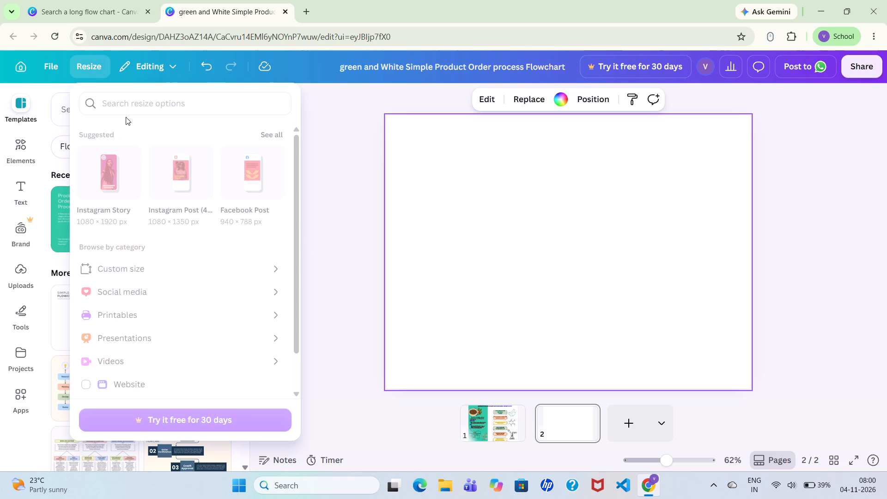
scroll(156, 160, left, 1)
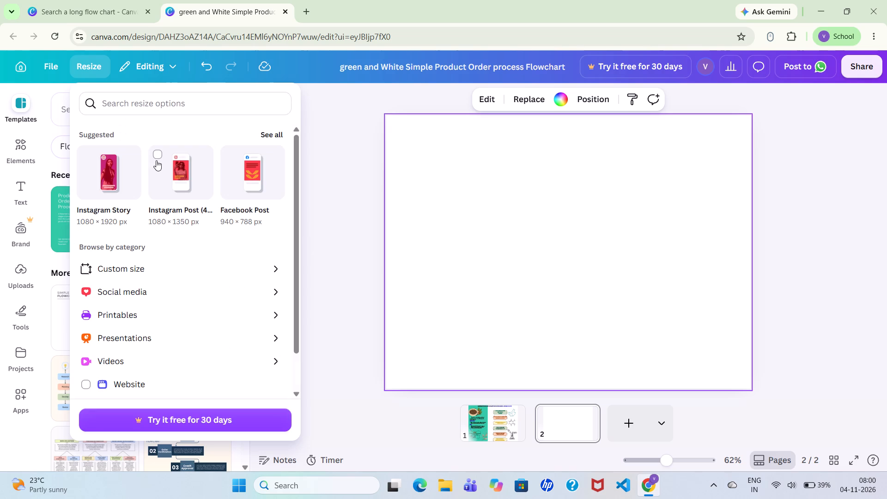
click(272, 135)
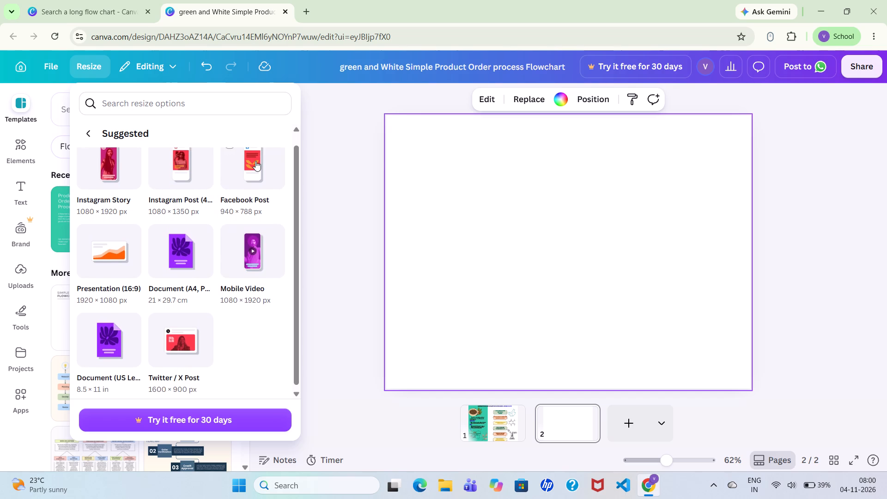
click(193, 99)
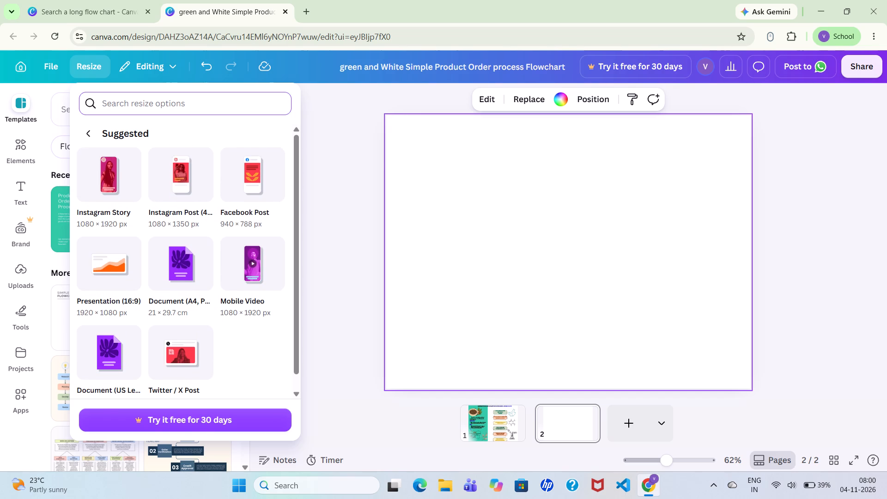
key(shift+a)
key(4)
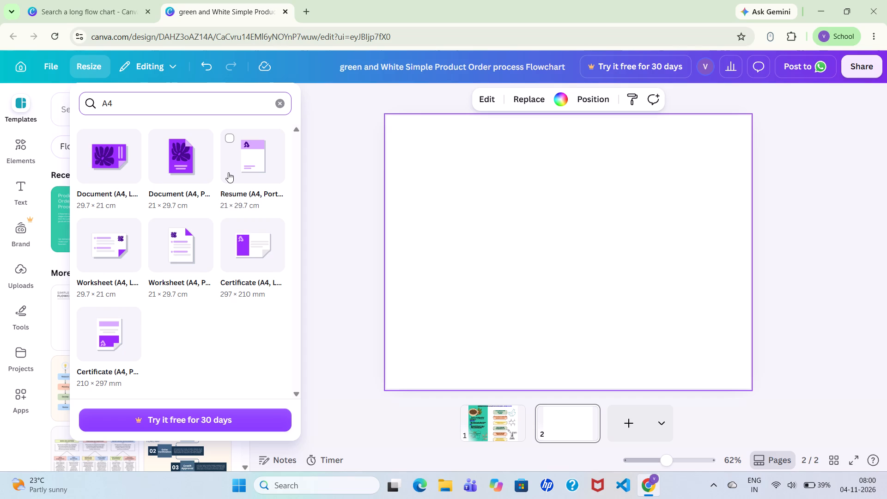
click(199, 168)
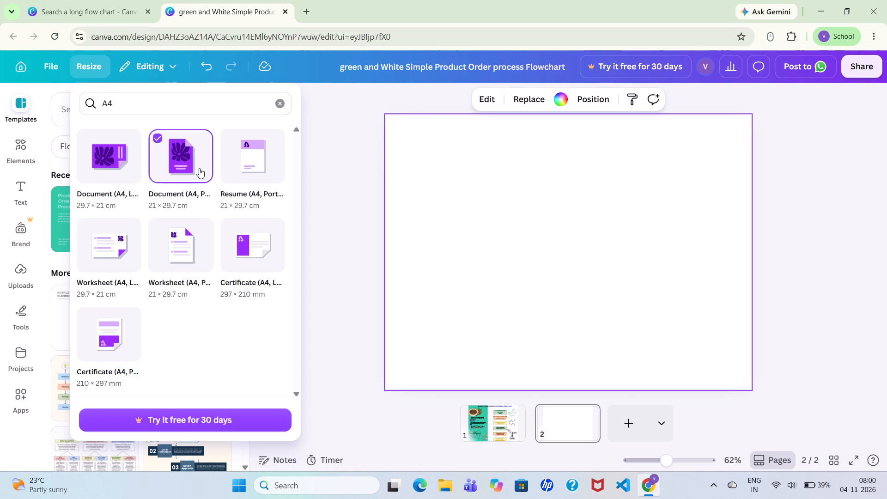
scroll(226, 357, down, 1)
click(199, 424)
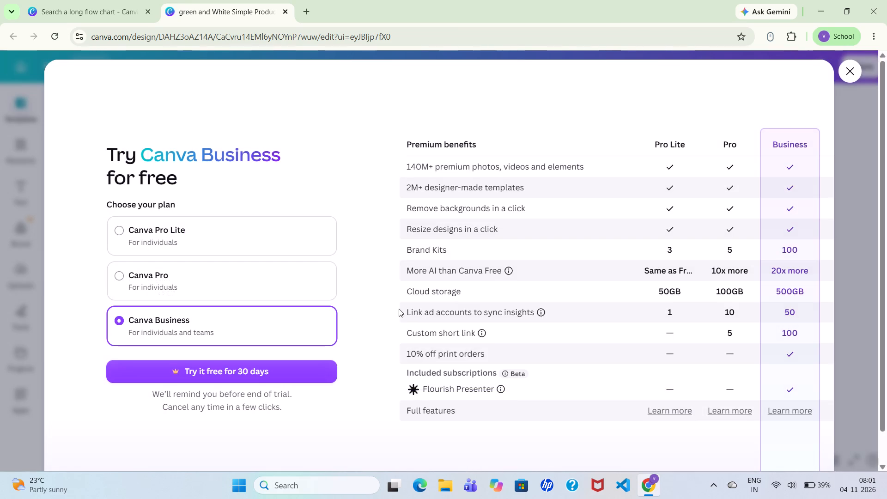
Review the Canva Business 30-day free trial offer and return to the design without starting the trial.
scroll(510, 306, down, 1)
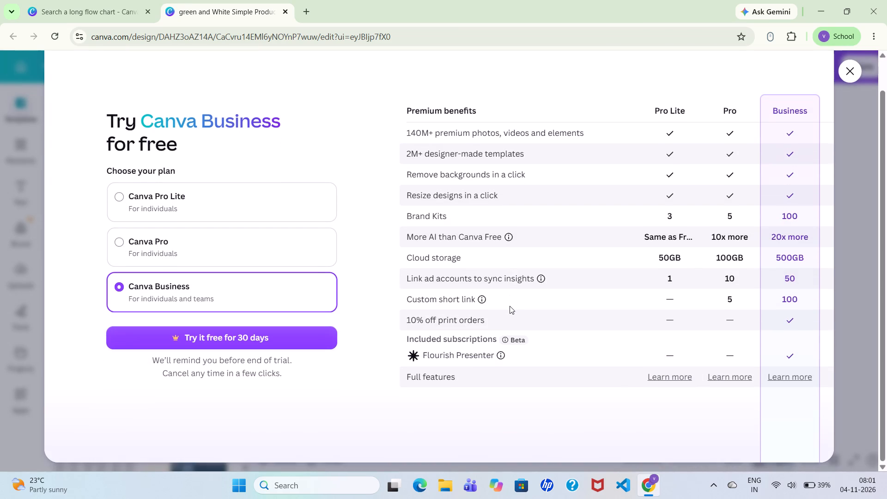
click(267, 337)
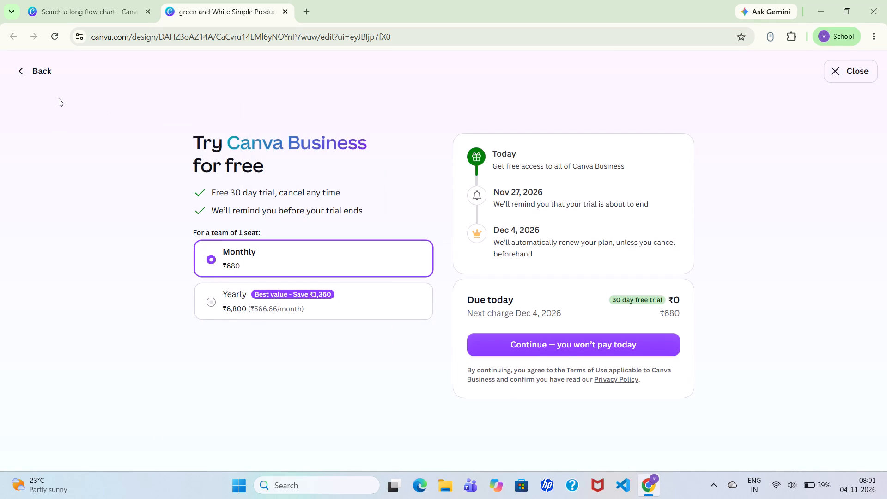
click(23, 66)
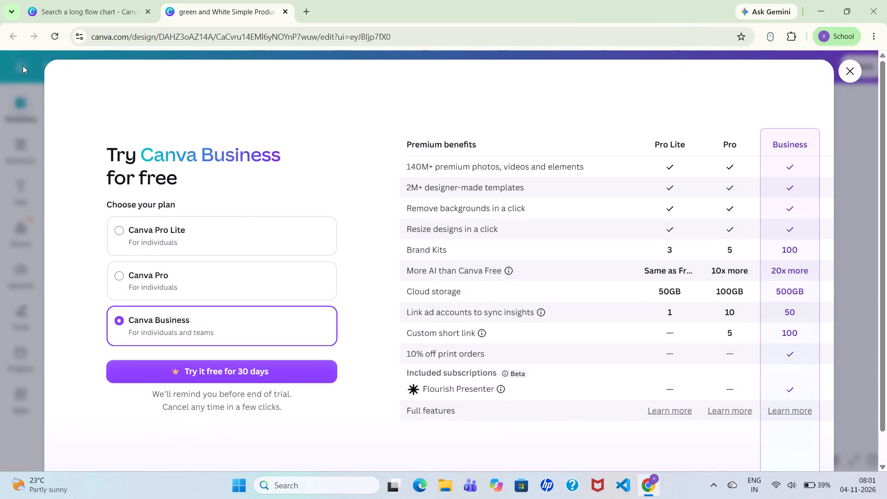
click(859, 72)
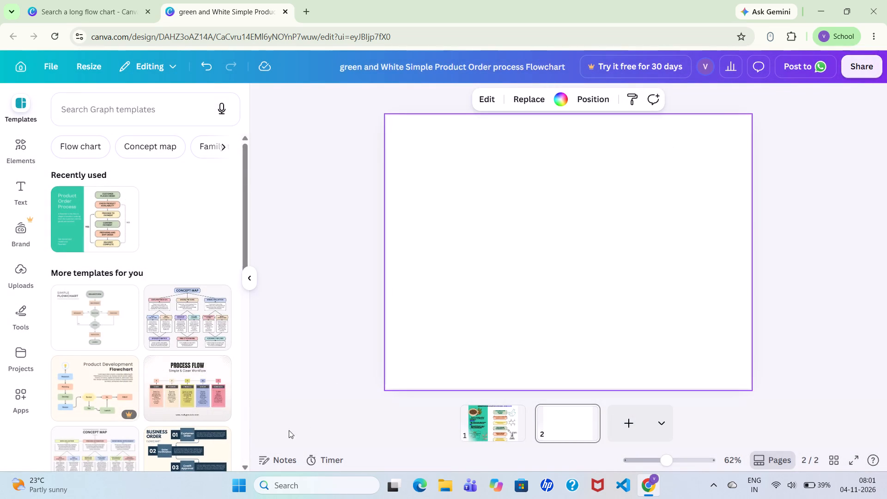
Check the flowchart on page 1, return to blank page 2, and search the graph templates for "borders design".
click(480, 413)
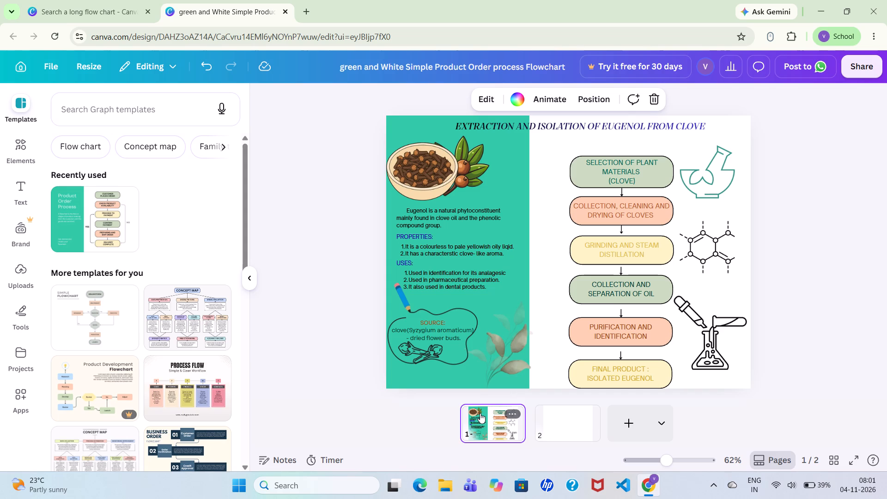
click(571, 424)
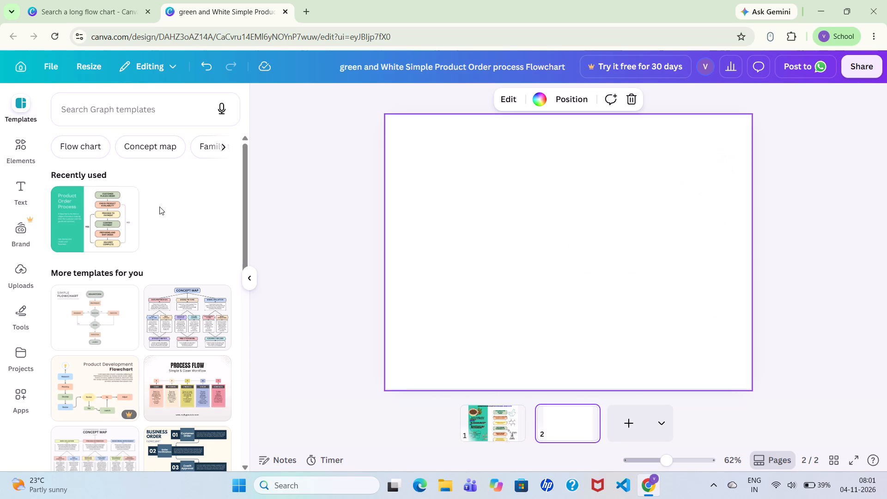
click(115, 120)
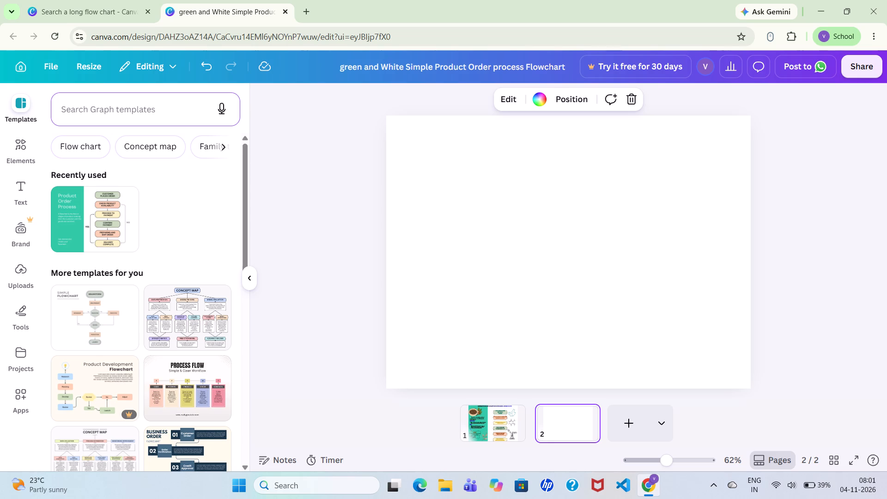
click(118, 103)
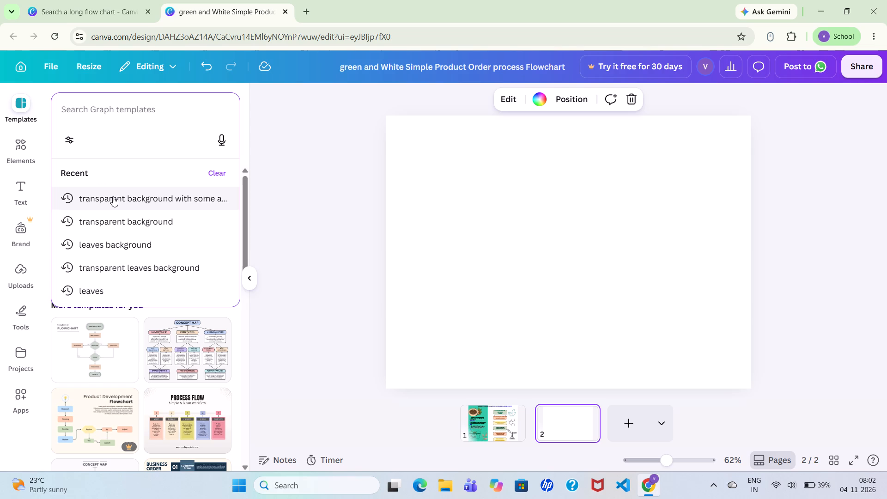
text(borde)
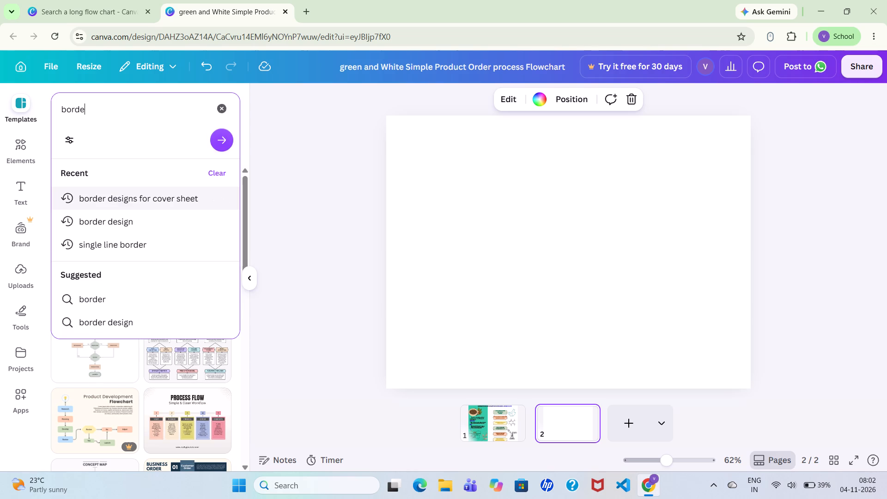
text(rs)
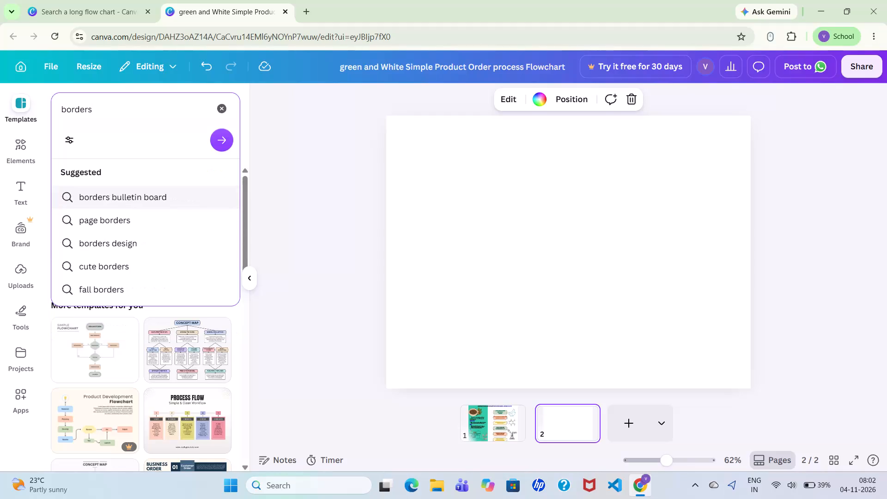
click(122, 241)
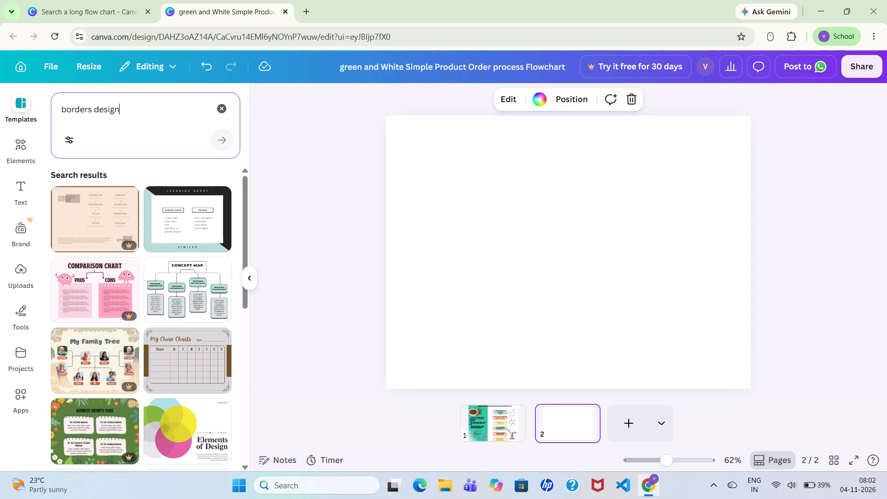
Replace the template search with "corner borders" and show the full set of matching graphics from the elements library.
click(224, 106)
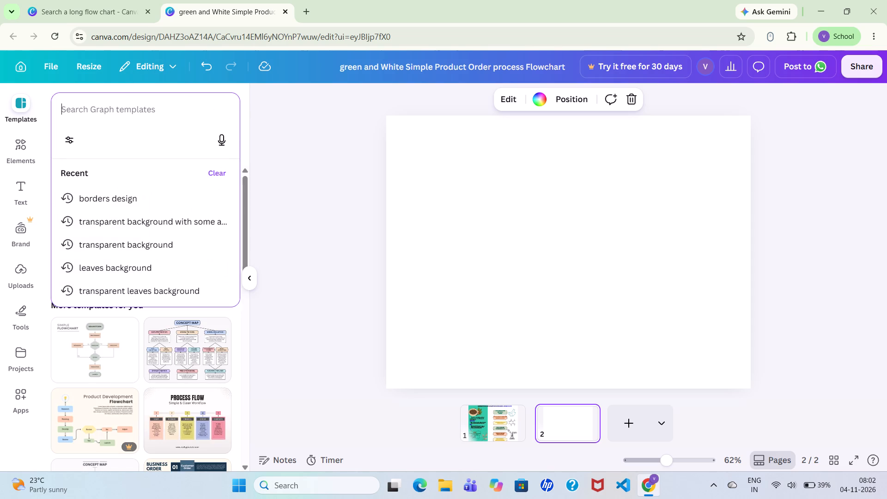
text(corner)
key(space)
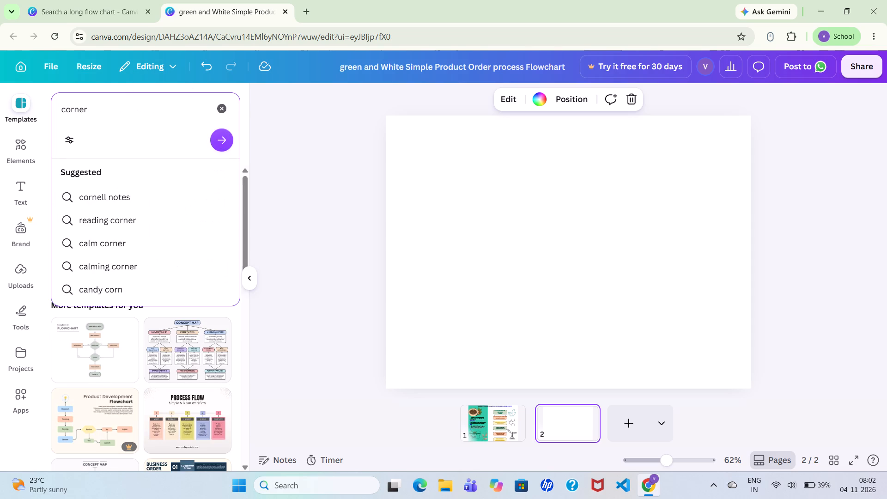
key(b)
text(orders)
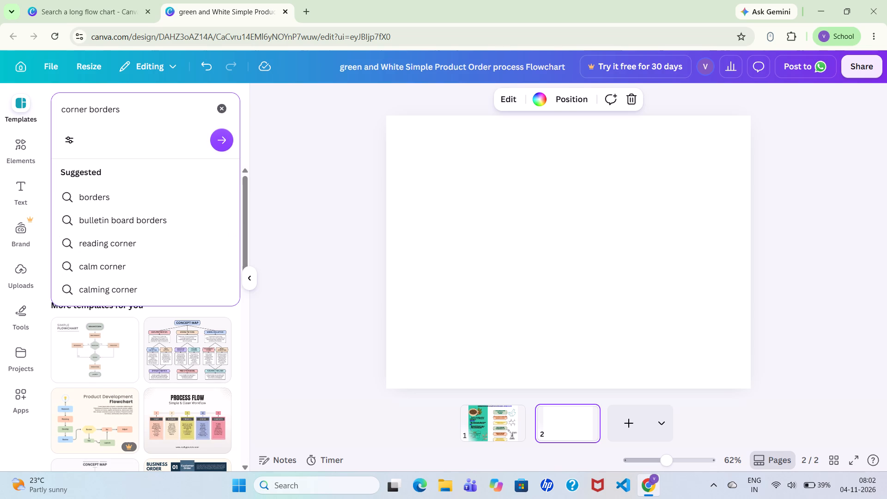
click(225, 144)
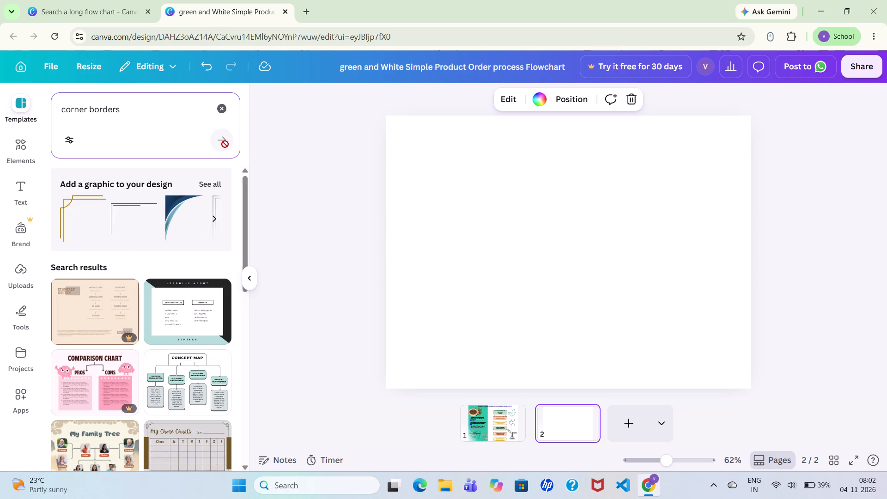
click(213, 183)
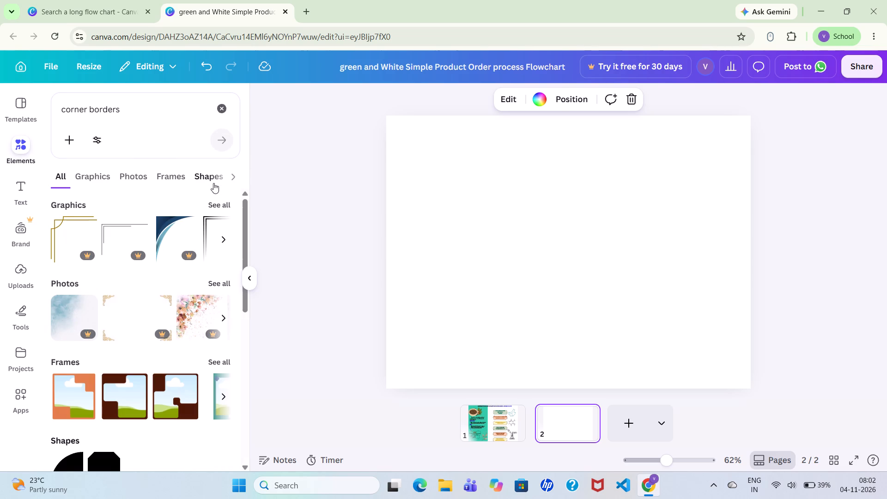
click(222, 207)
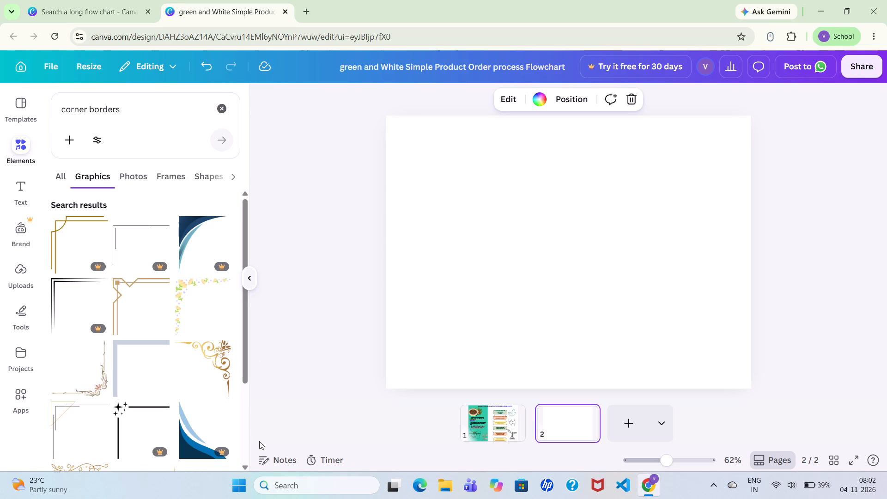
Add two copies of the gold scrollwork corner ornament with the flower motif to page 2.
click(245, 465)
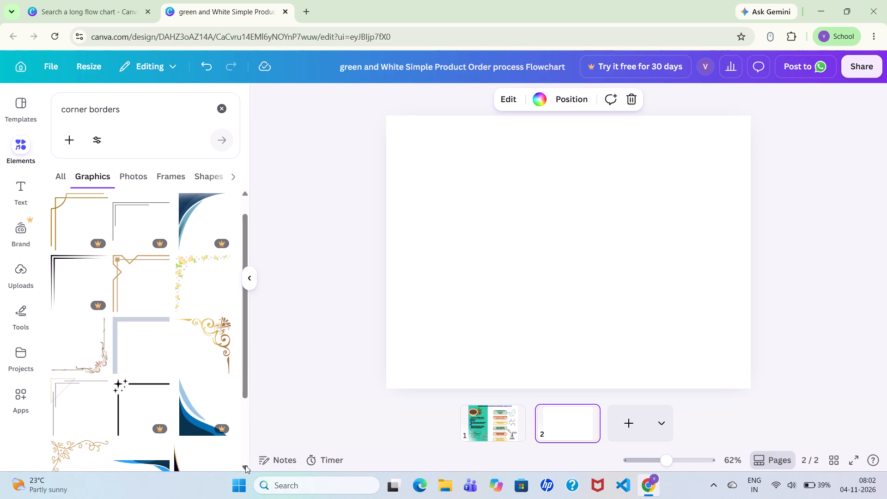
click(245, 465)
click(245, 465)
click(245, 465)
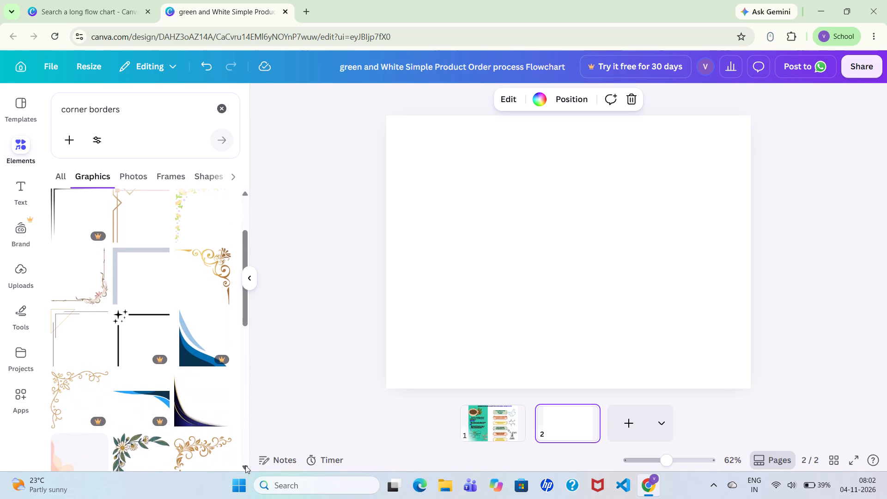
click(245, 465)
click(245, 465)
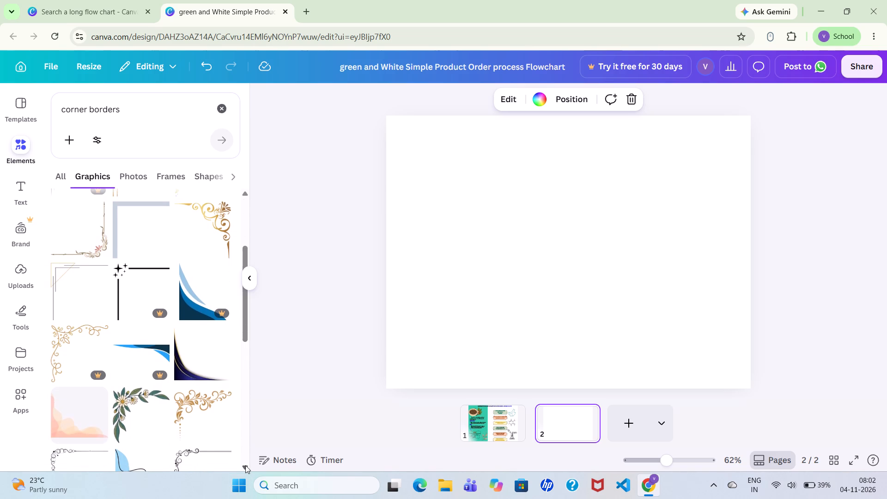
click(219, 229)
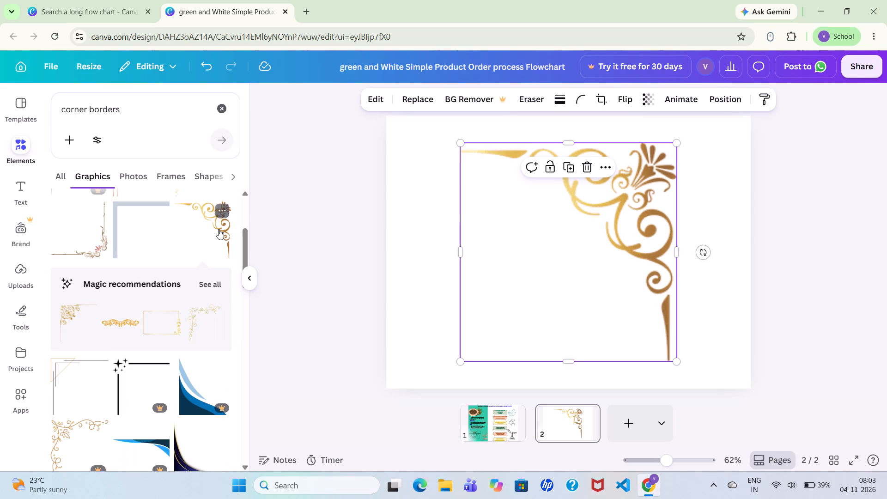
click(208, 216)
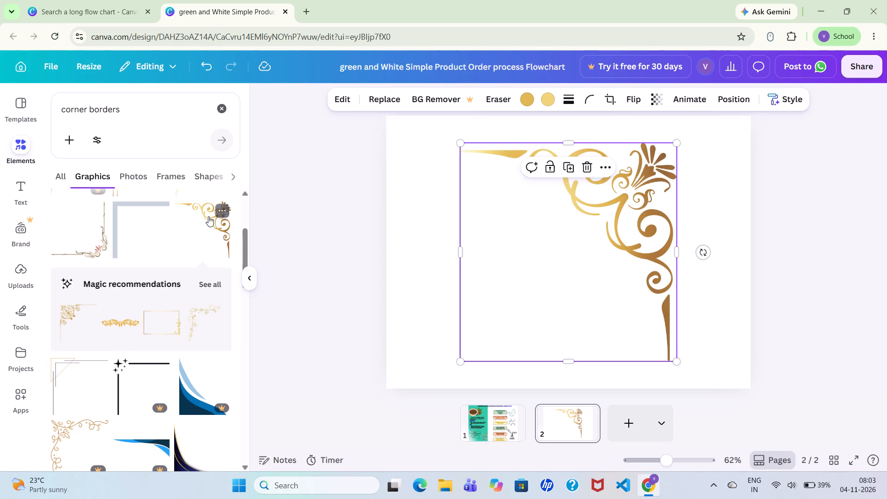
Scale down both gold corner ornaments, the front copy to roughly half size and the other to roughly two-thirds.
click(567, 283)
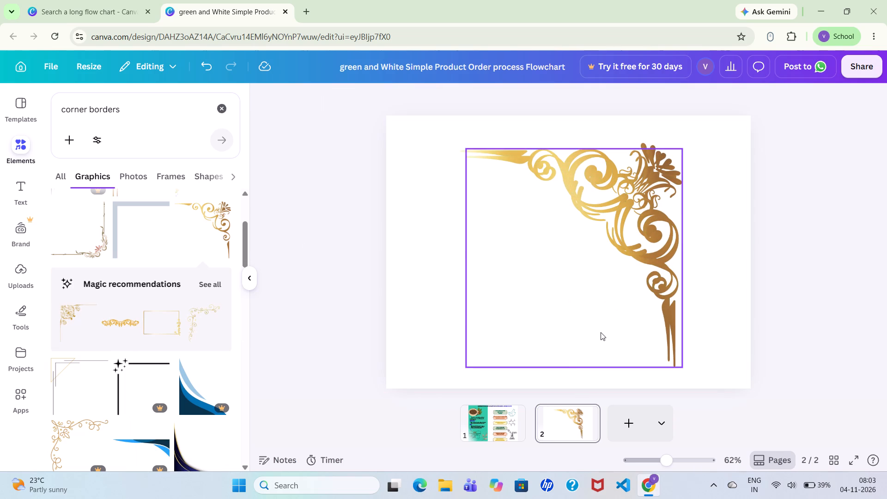
click(601, 332)
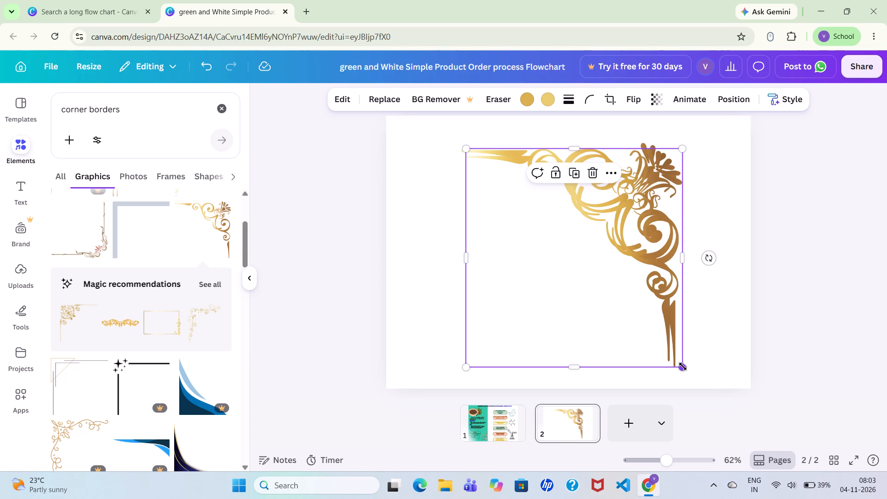
drag(683, 366, 545, 302)
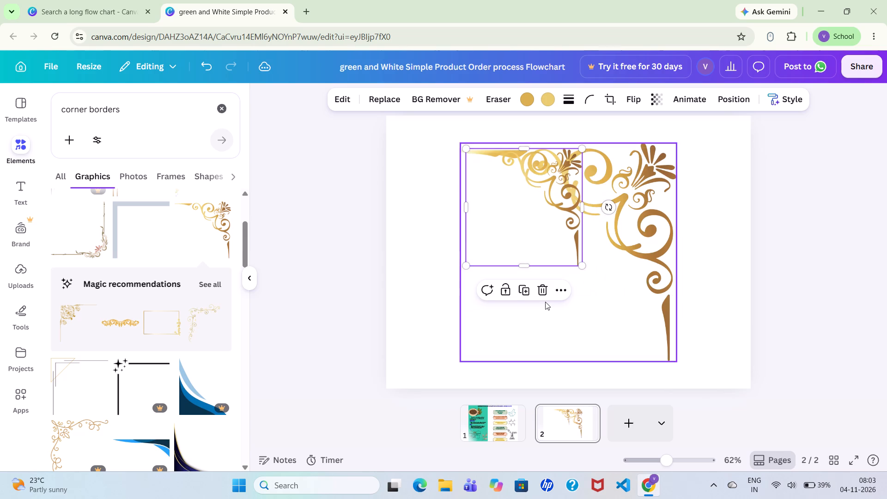
click(647, 331)
drag(680, 363, 676, 359)
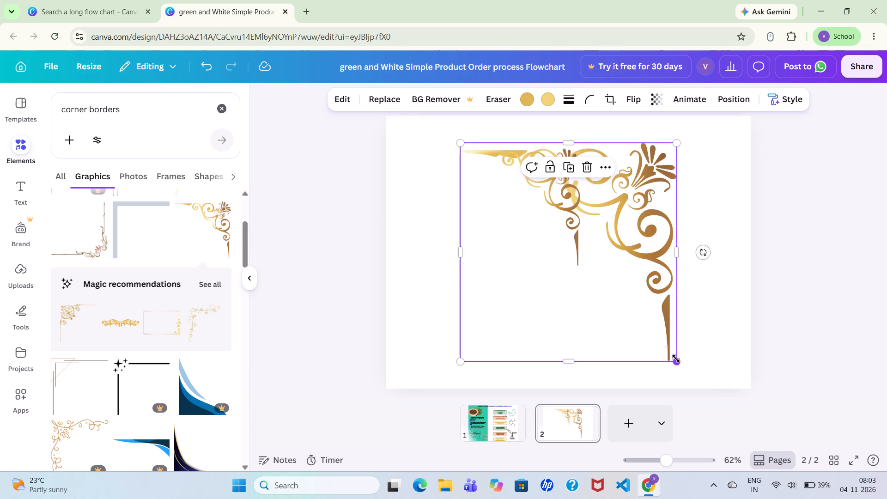
drag(676, 359, 600, 287)
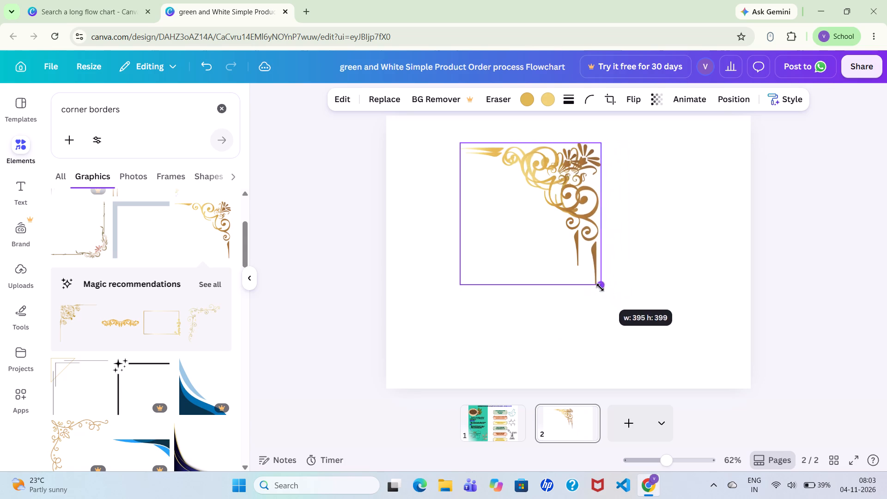
drag(600, 287, 599, 286)
Move the larger gold corner ornament toward the upper-right corner of page 2, clear of the smaller copy.
drag(554, 267, 632, 227)
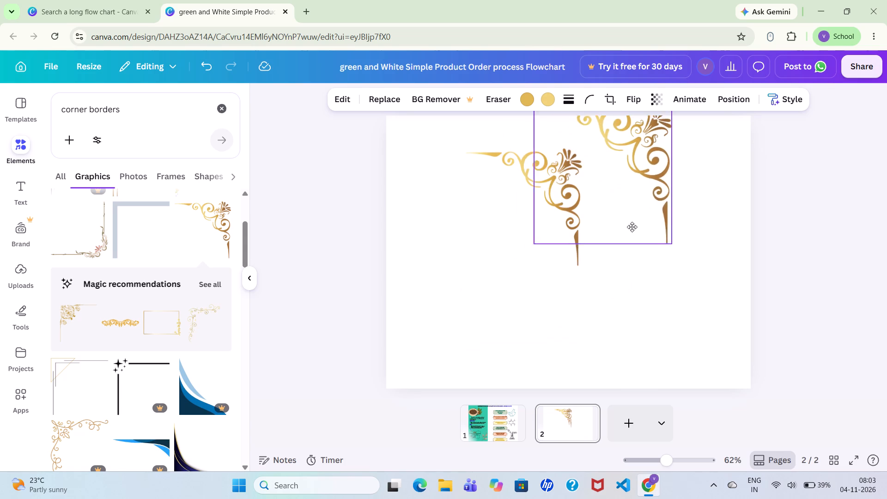
drag(632, 227, 685, 256)
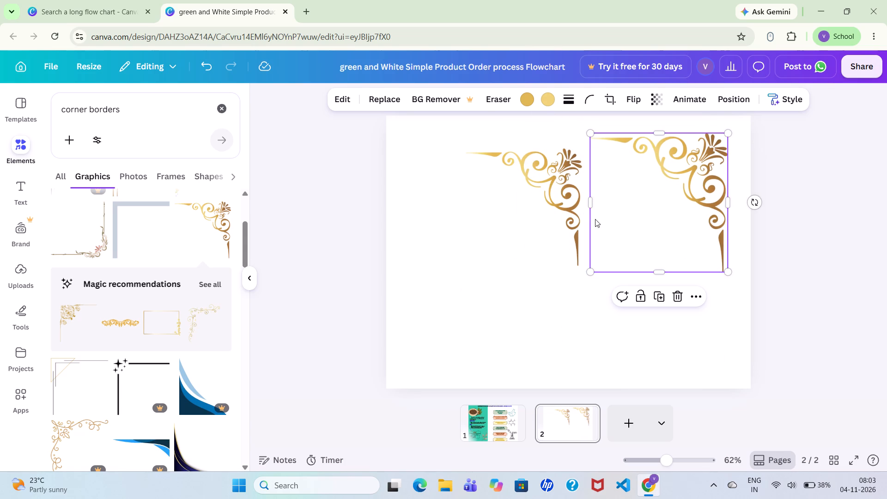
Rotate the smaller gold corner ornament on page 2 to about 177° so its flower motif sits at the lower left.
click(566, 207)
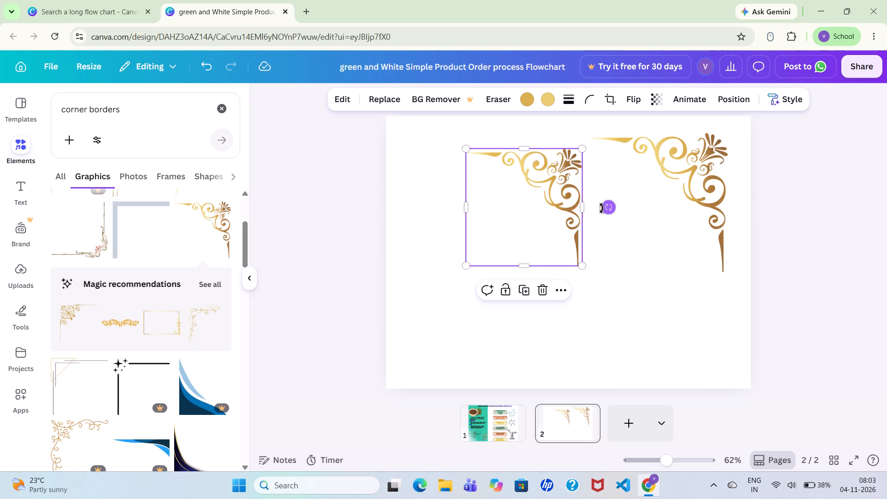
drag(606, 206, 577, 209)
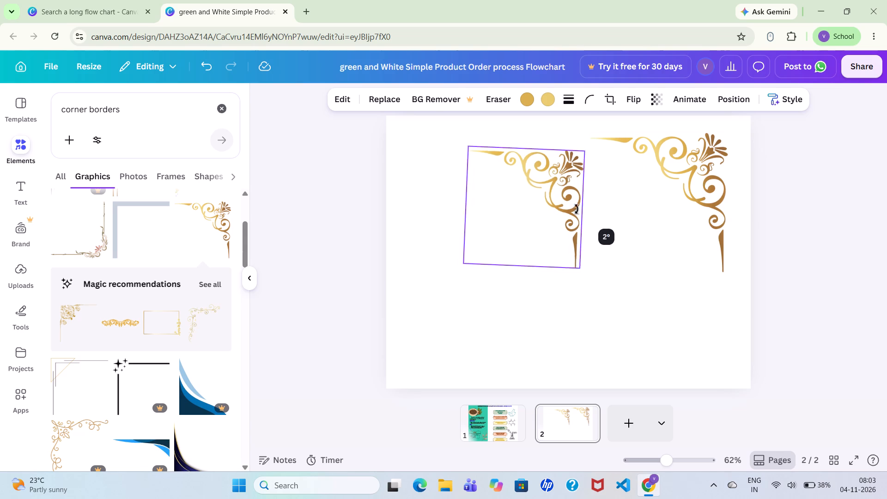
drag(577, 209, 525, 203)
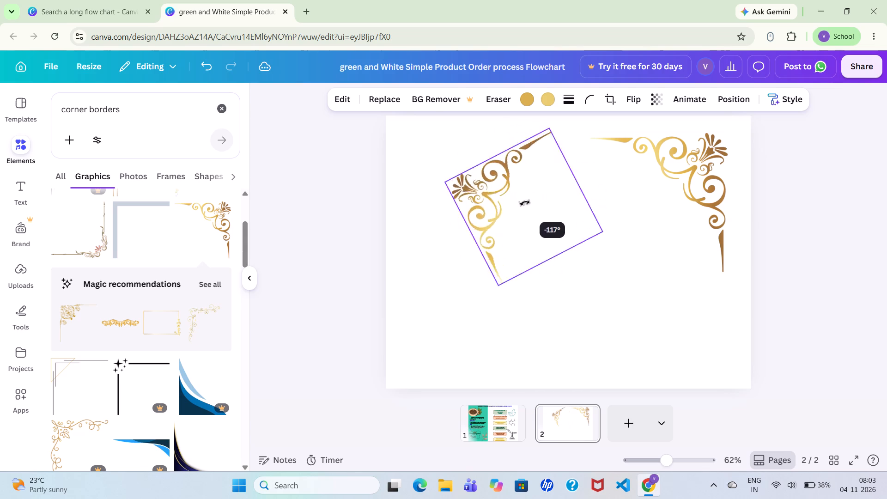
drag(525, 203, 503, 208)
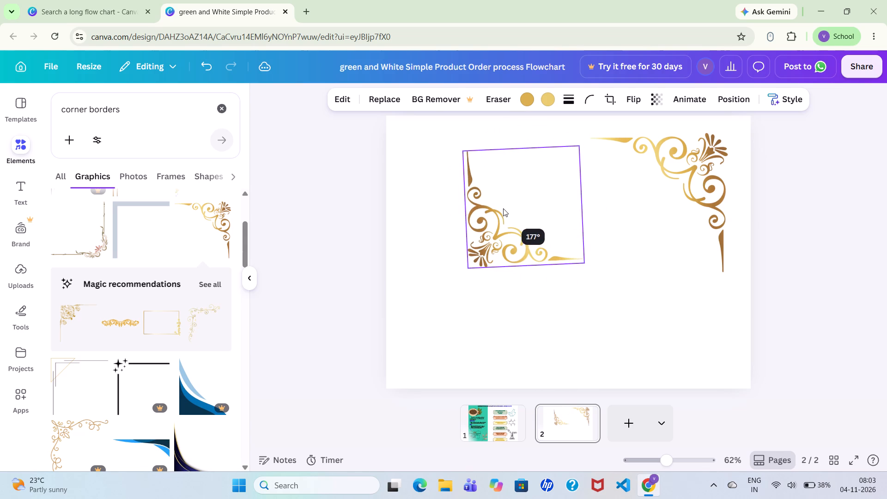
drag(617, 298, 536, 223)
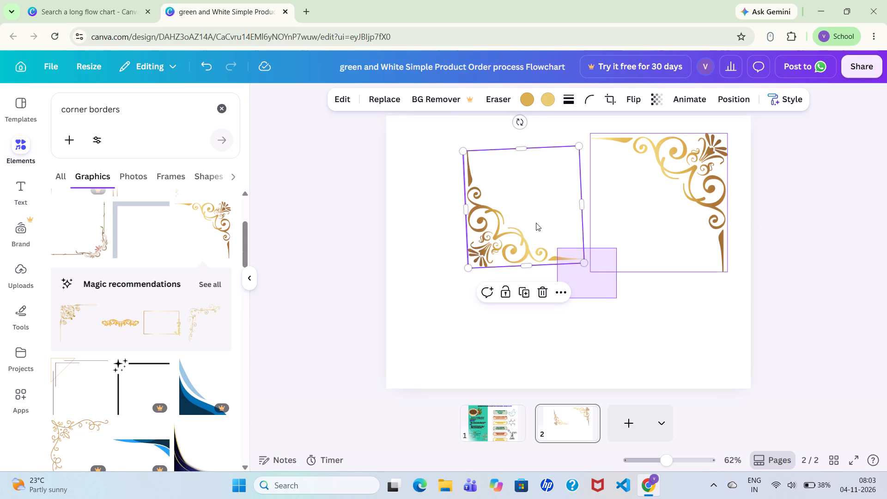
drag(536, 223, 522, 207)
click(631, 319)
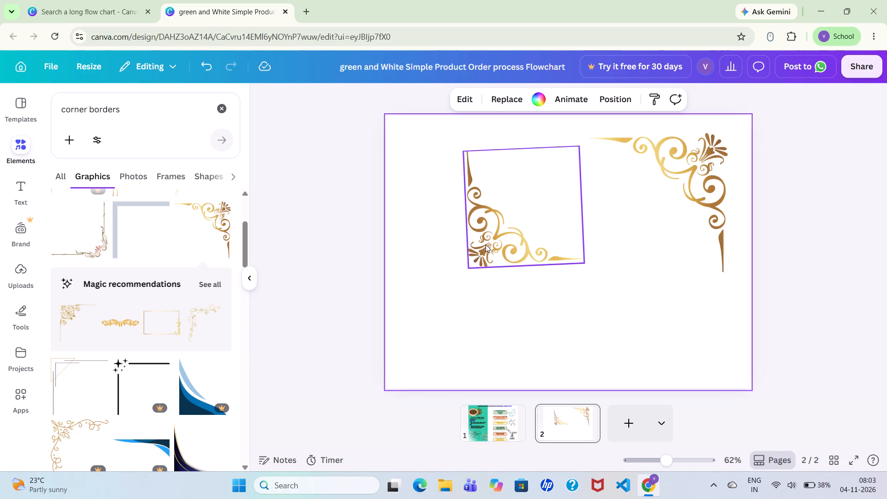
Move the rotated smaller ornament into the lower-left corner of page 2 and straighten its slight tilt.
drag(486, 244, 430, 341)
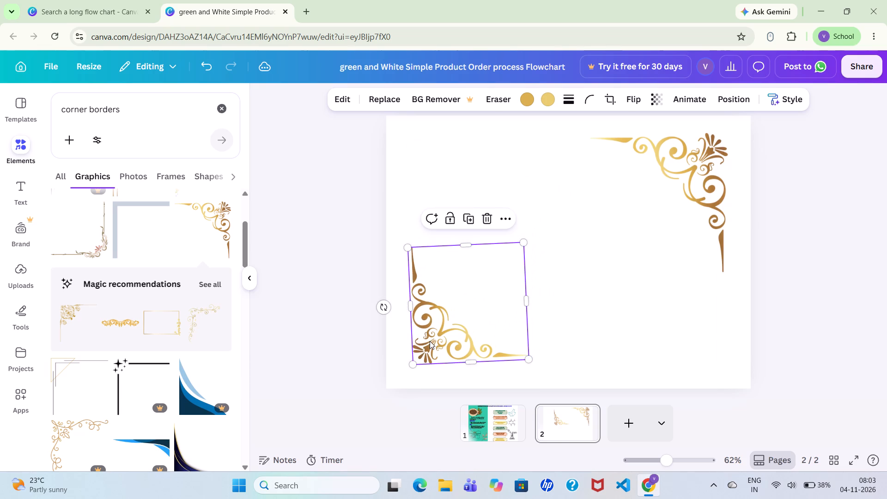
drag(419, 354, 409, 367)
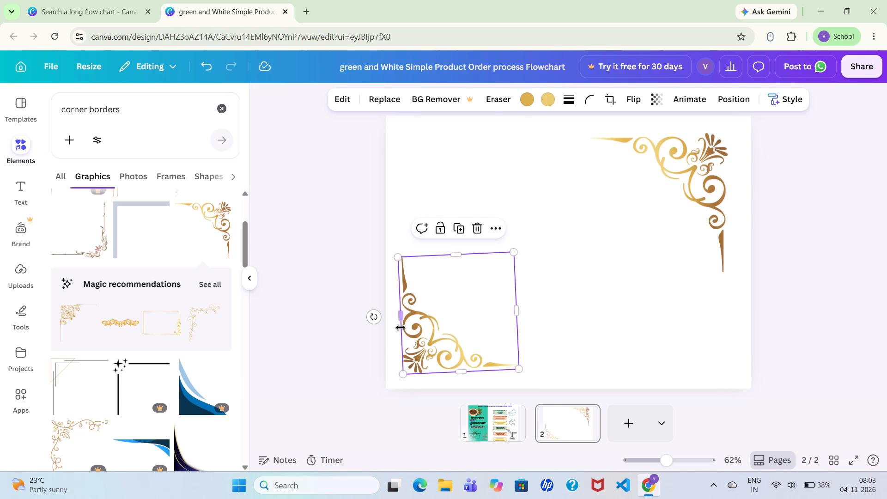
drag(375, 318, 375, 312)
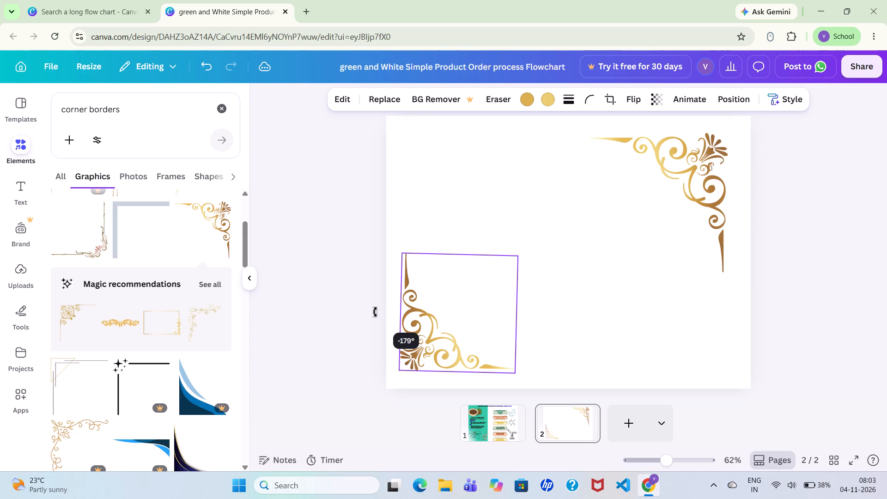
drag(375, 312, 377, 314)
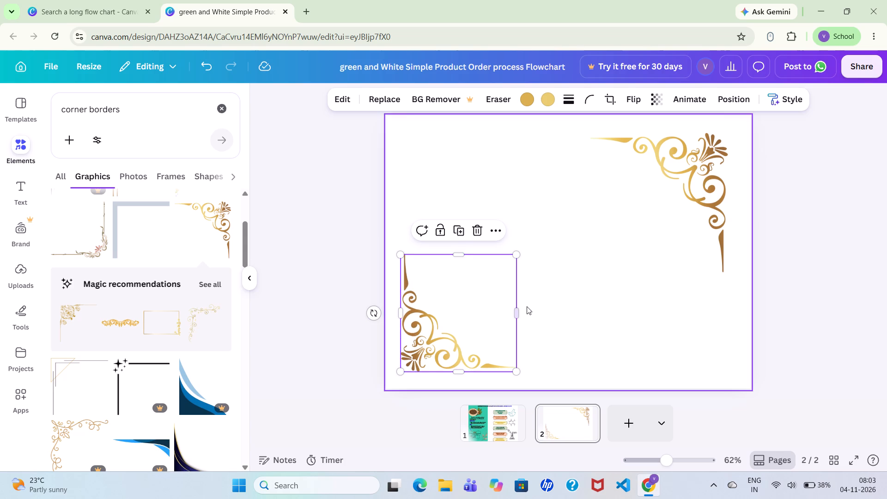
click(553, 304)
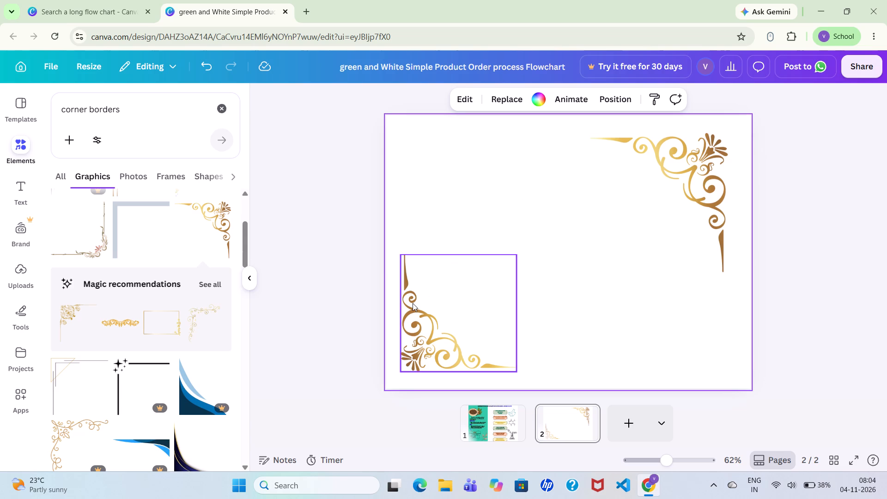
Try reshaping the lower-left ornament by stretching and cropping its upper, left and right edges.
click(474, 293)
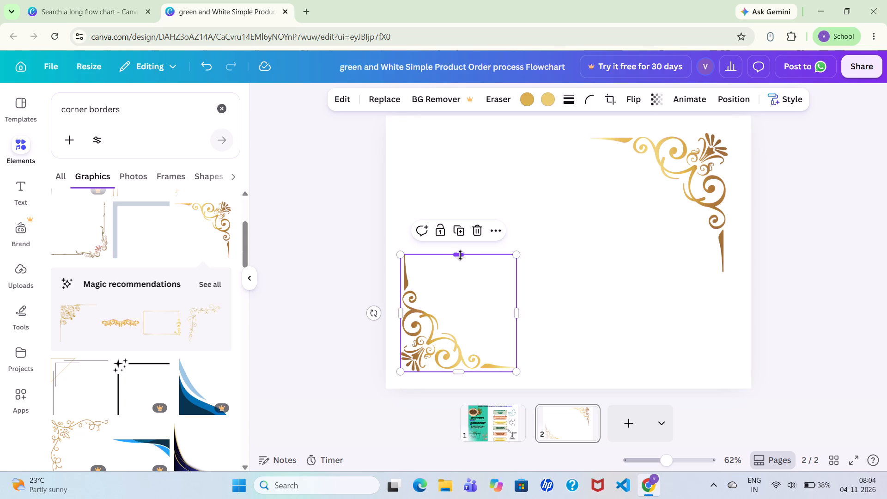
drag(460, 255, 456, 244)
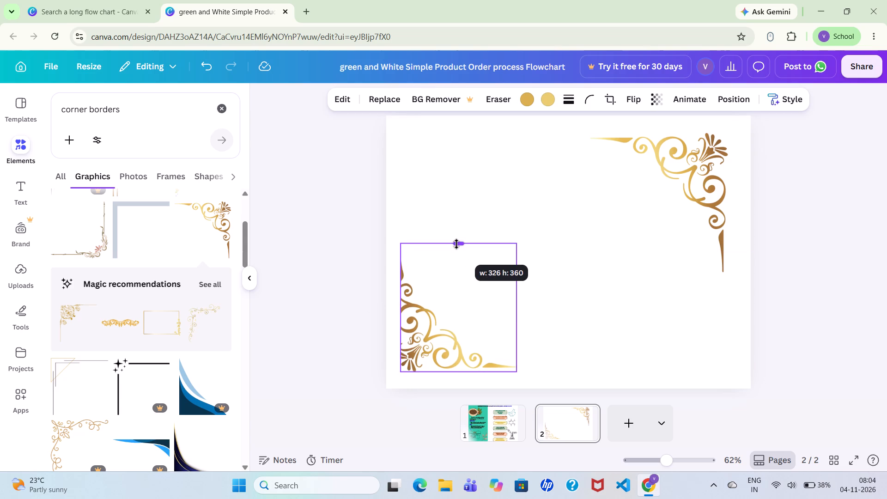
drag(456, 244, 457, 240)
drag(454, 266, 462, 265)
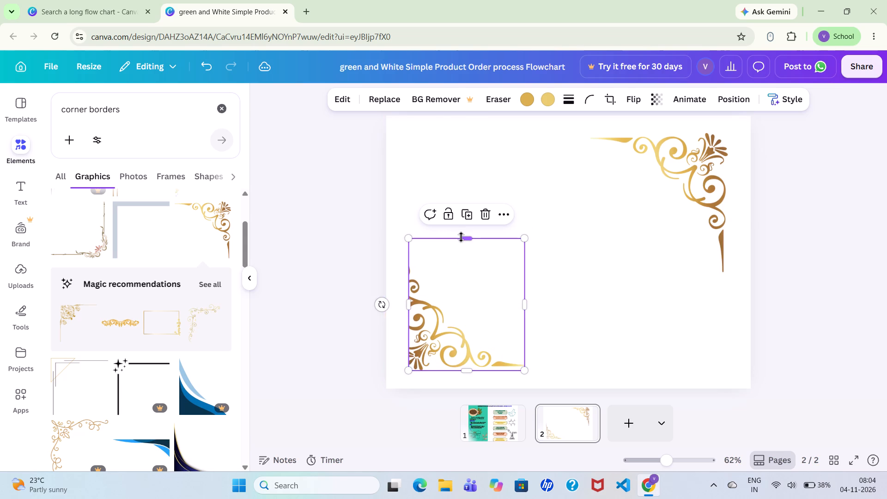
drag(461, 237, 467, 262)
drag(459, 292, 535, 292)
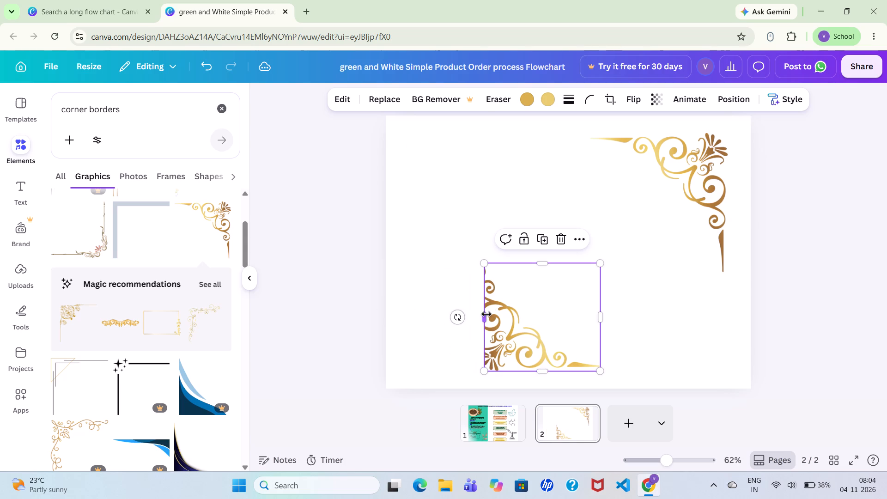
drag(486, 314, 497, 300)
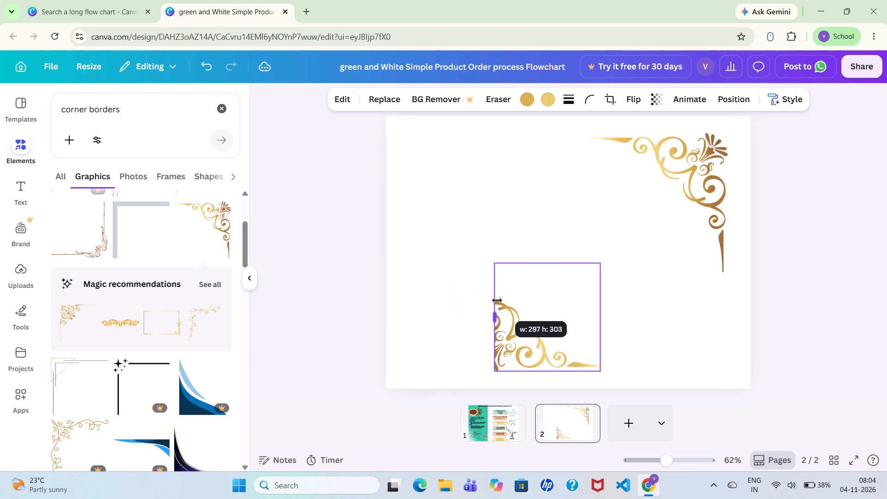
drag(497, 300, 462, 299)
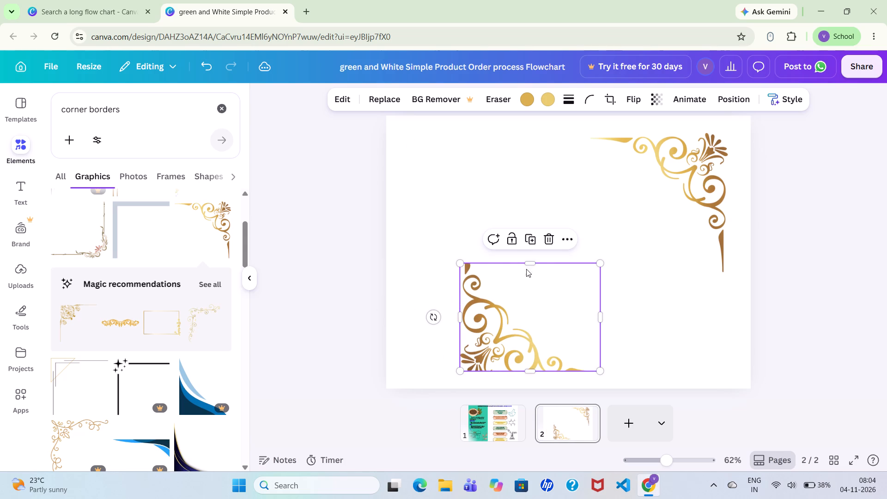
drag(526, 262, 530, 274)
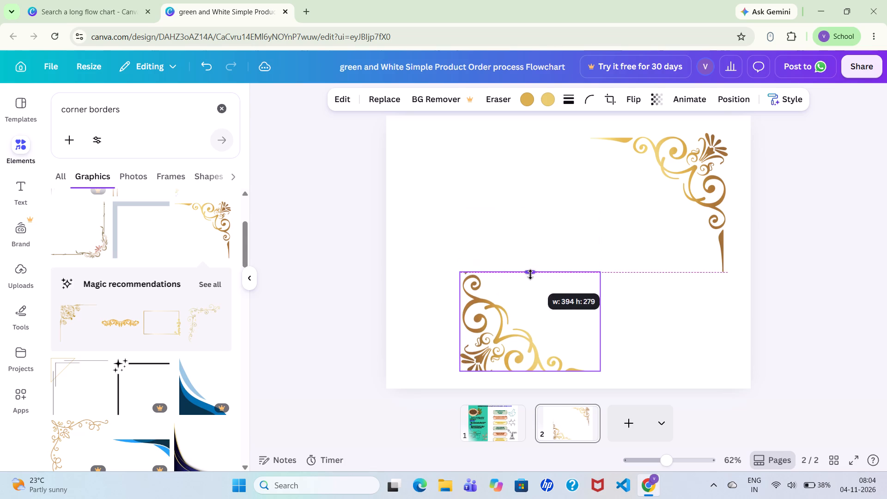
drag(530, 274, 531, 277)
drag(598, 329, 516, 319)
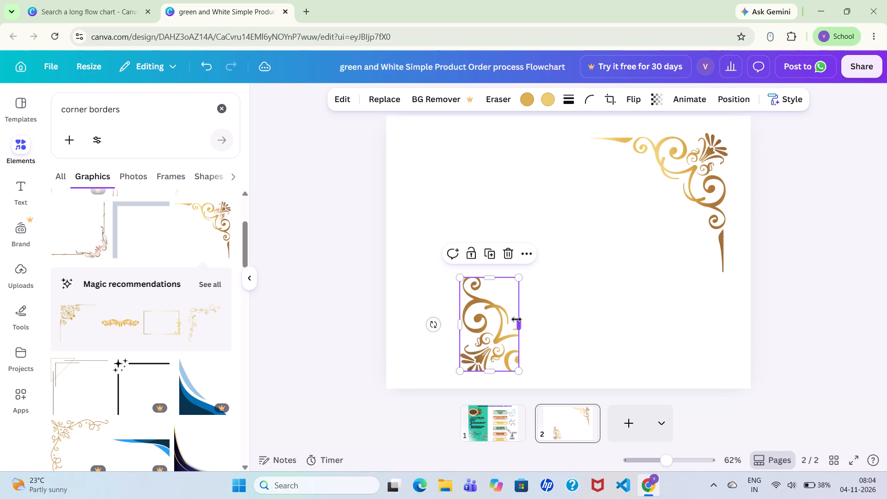
Delete the cropped smaller ornament from page 2.
click(507, 253)
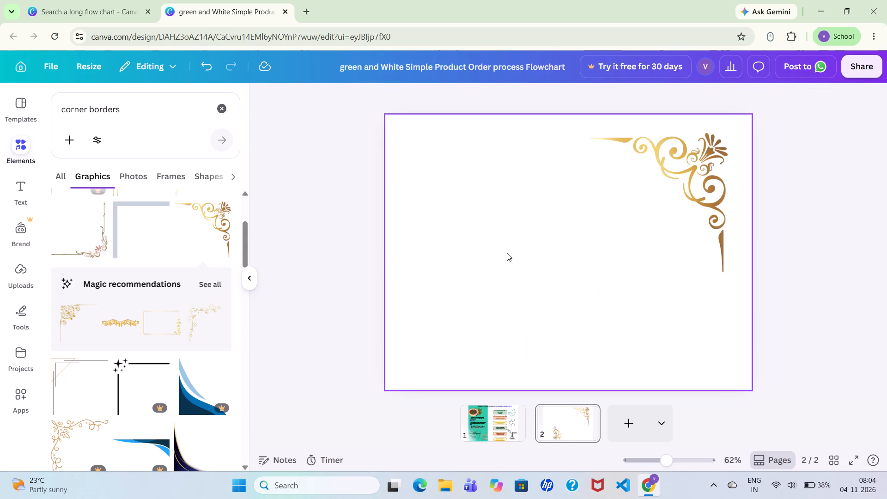
Duplicate the upper-right gold corner ornament and place the copy near the middle of page 2.
click(660, 180)
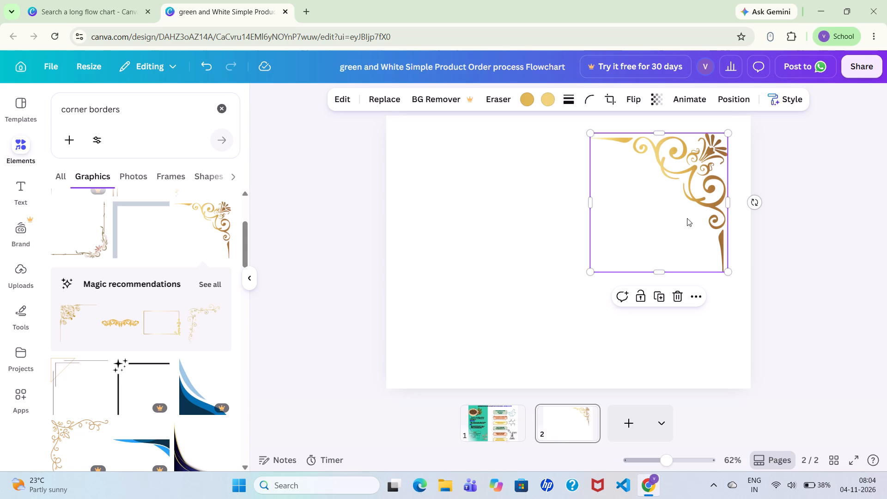
click(663, 299)
drag(662, 252, 557, 287)
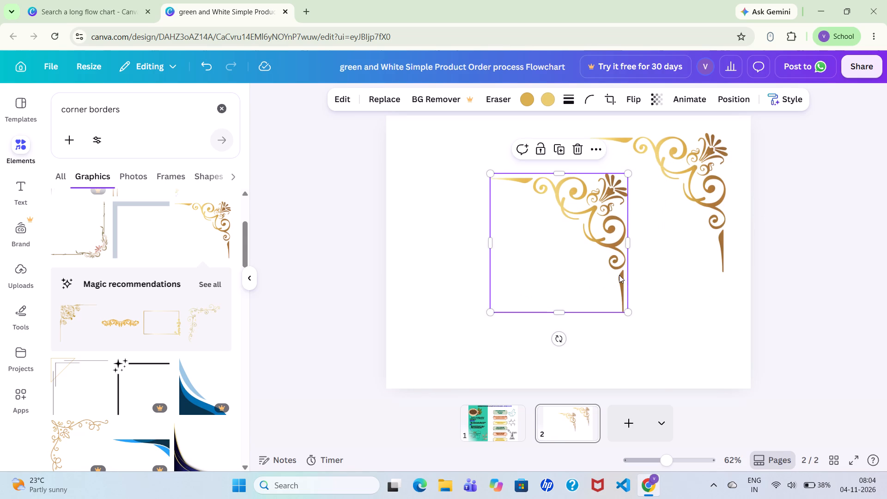
Rotate the duplicated ornament half a turn so its flower motif faces the lower-left corner with level edges.
click(527, 213)
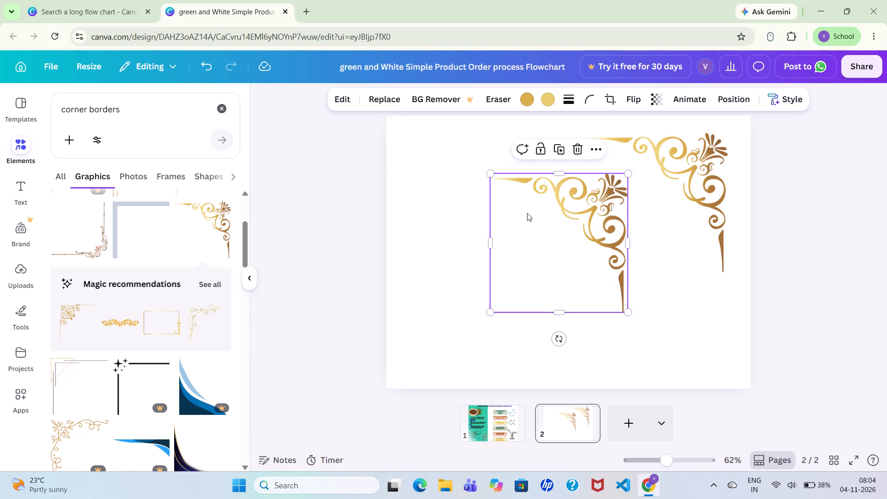
click(527, 213)
drag(561, 339, 480, 286)
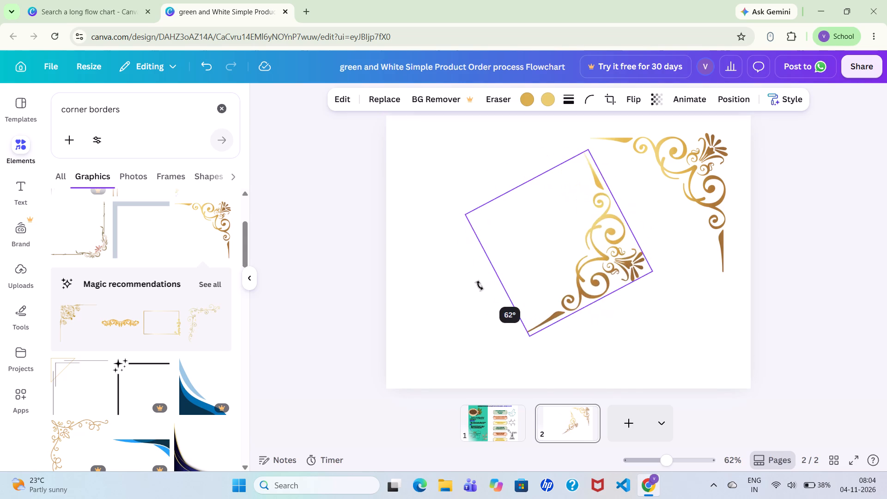
drag(480, 286, 450, 134)
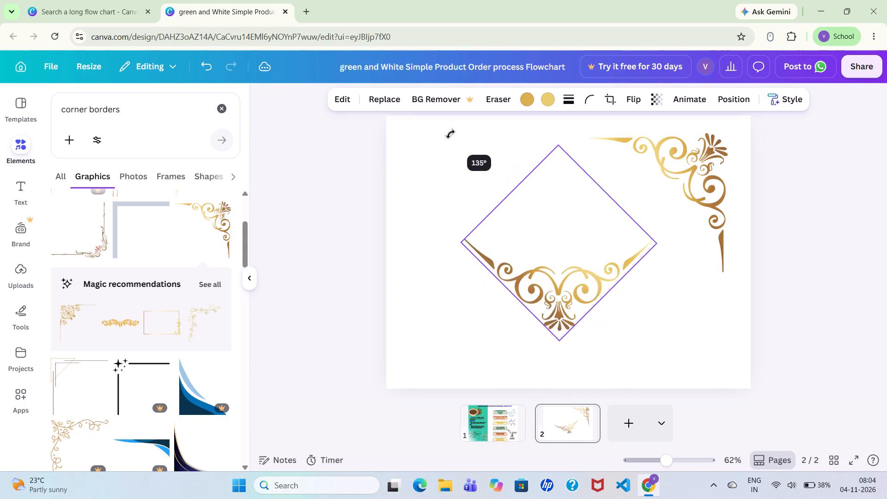
drag(450, 134, 542, 95)
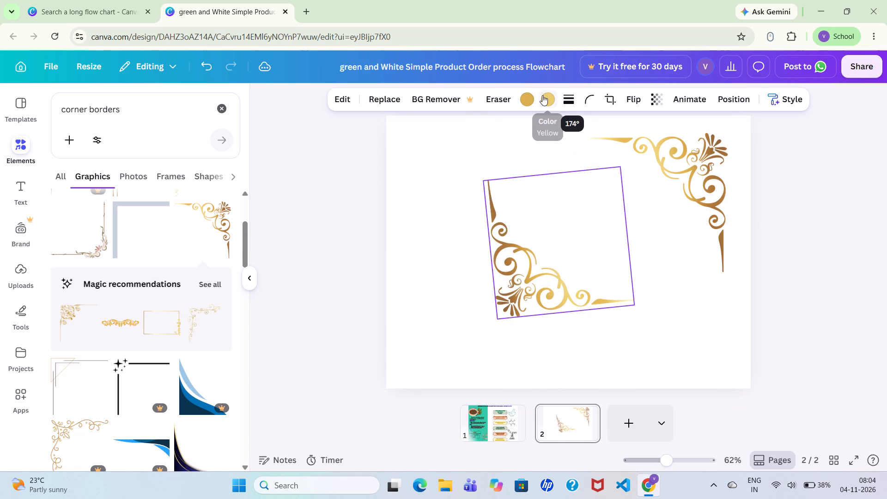
drag(542, 95, 557, 98)
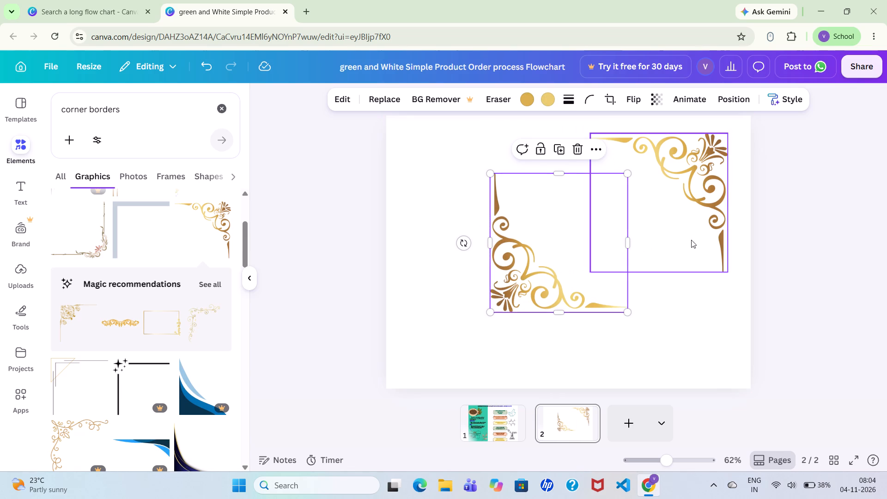
click(699, 292)
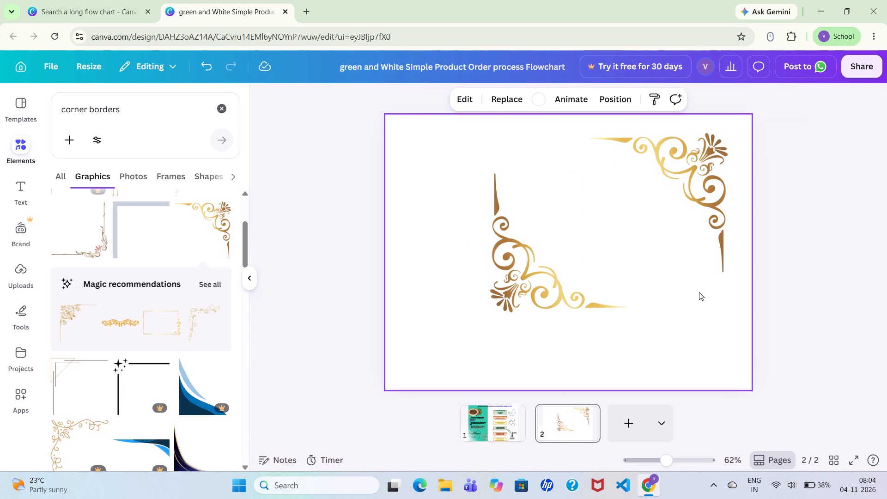
click(680, 259)
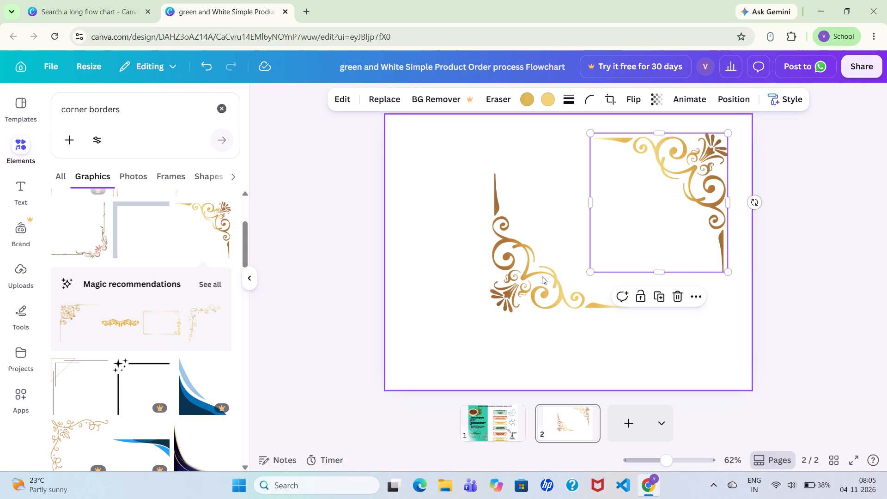
Move the rotated duplicate into the lower-left corner of page 2, diagonally opposite the original ornament.
drag(539, 274, 486, 310)
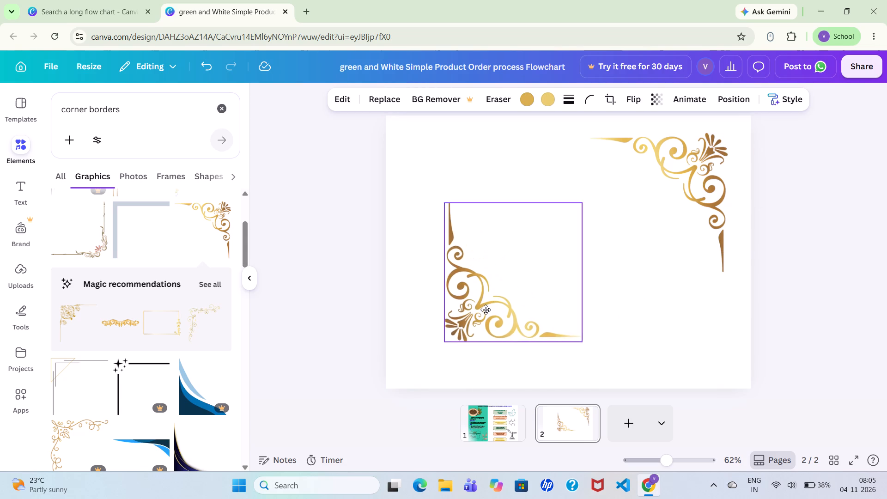
drag(486, 310, 464, 324)
click(635, 310)
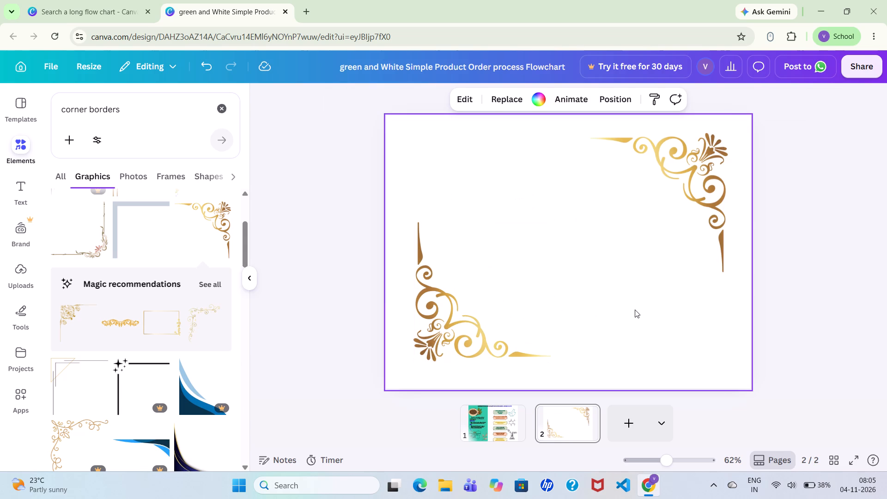
click(635, 310)
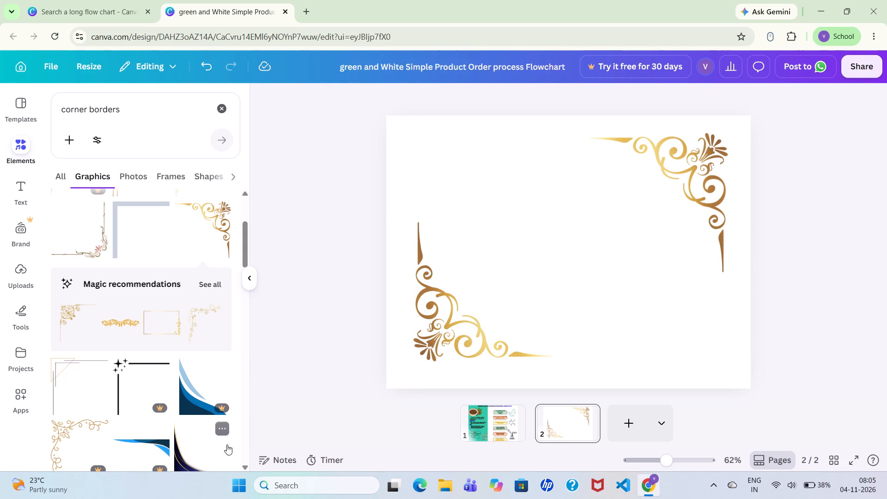
Add the gold leafy vine corner ornament from the corner borders results to page 2 and shrink it to less than half size.
click(246, 466)
double_click(246, 466)
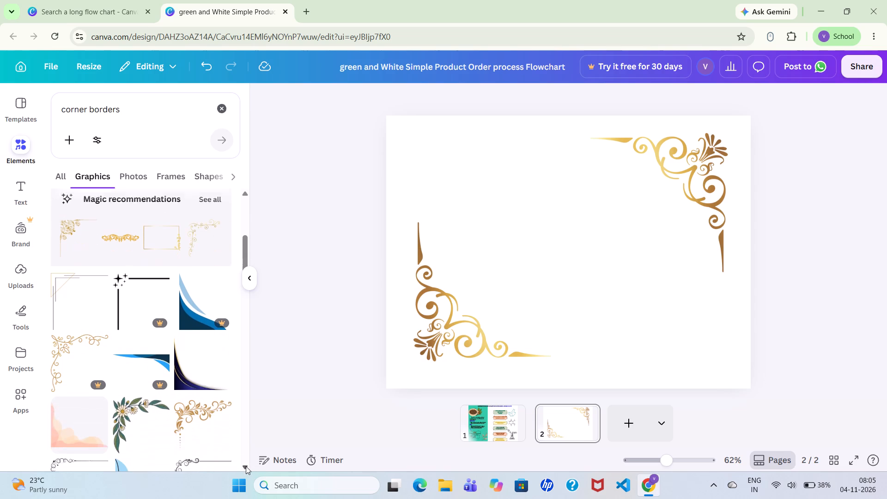
click(246, 466)
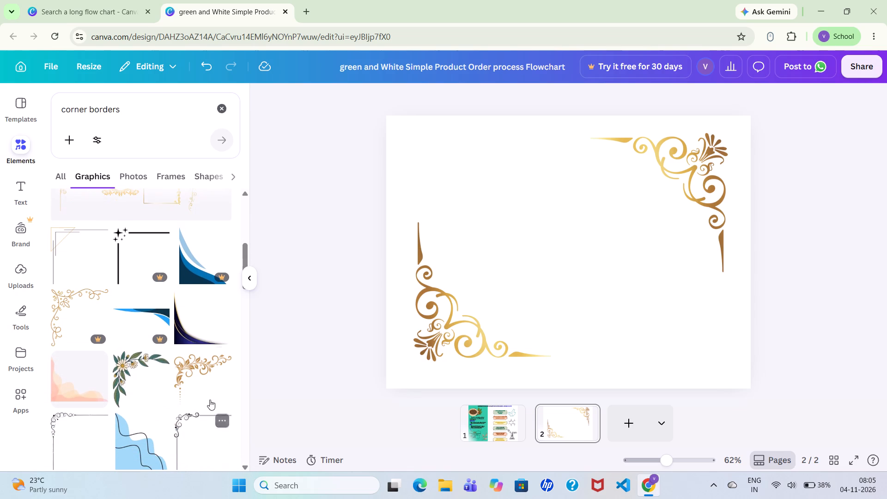
click(201, 372)
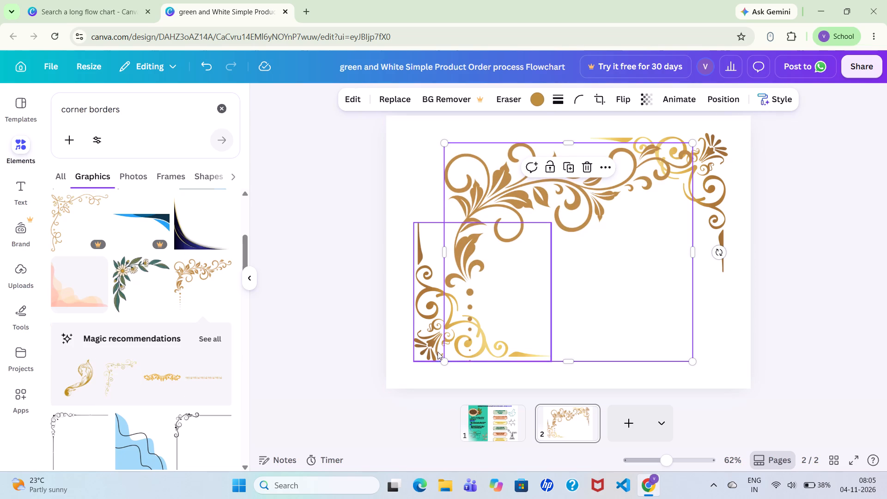
drag(446, 359, 472, 321)
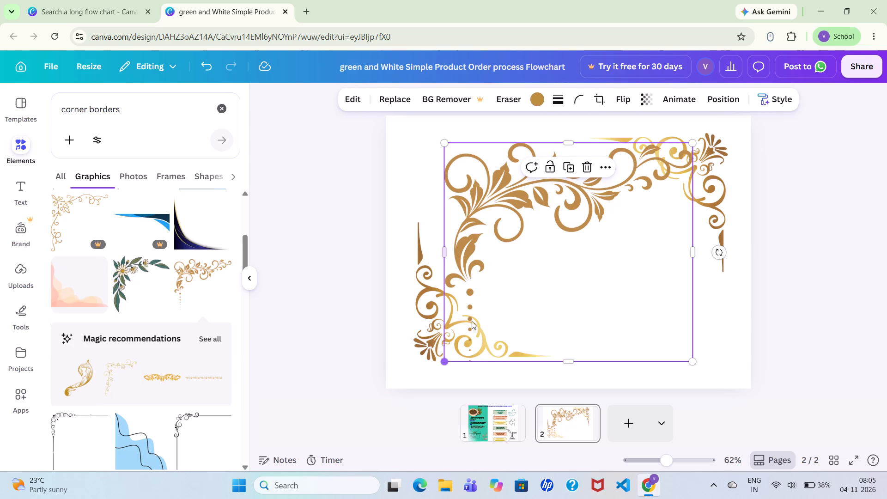
drag(472, 321, 561, 206)
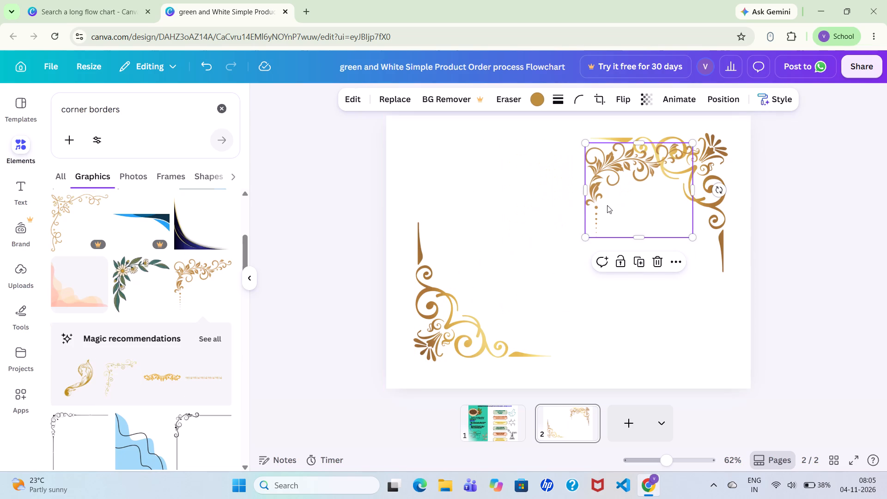
Move the leafy ornament into the upper-left corner of page 2, above the lower-left ornament, and narrow it slightly.
drag(626, 195, 448, 174)
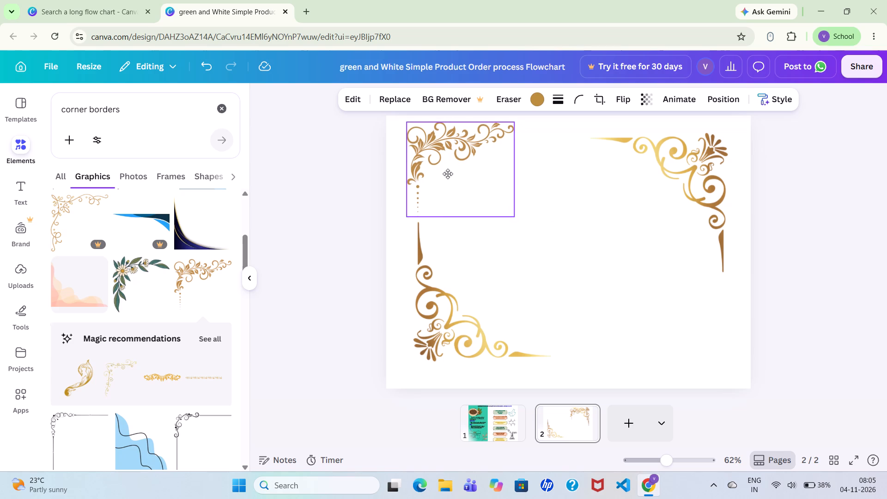
drag(448, 174, 448, 175)
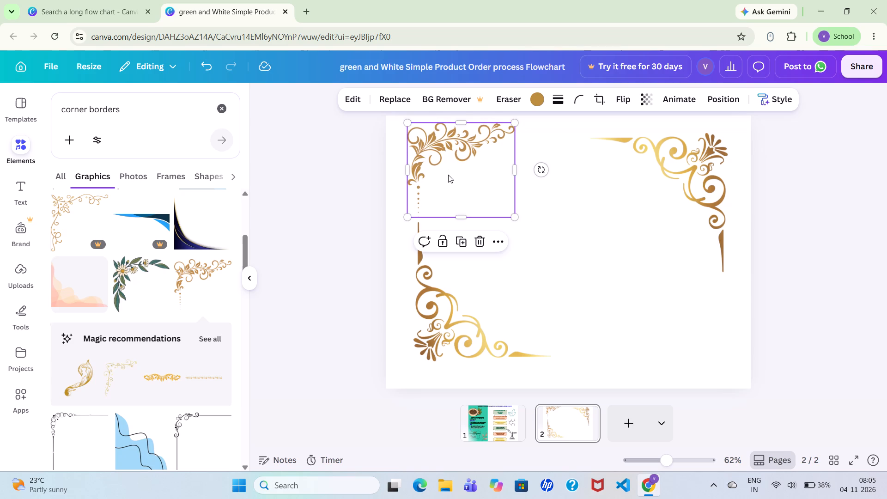
click(516, 172)
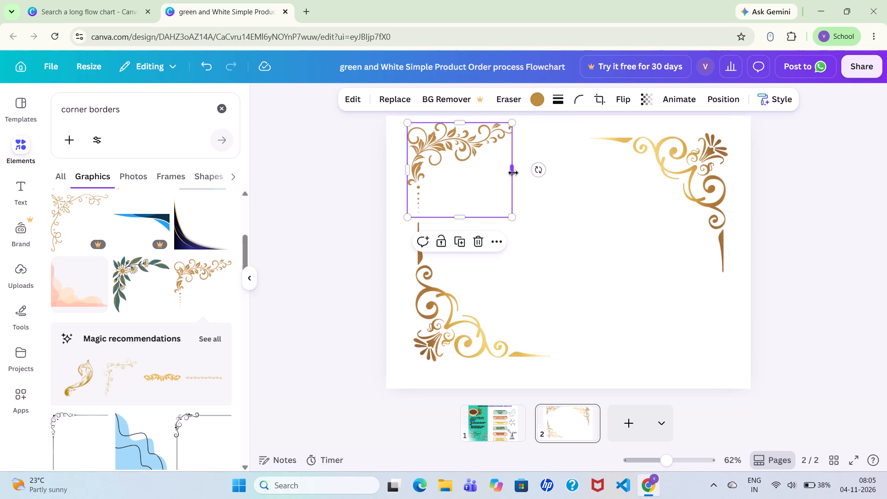
click(572, 233)
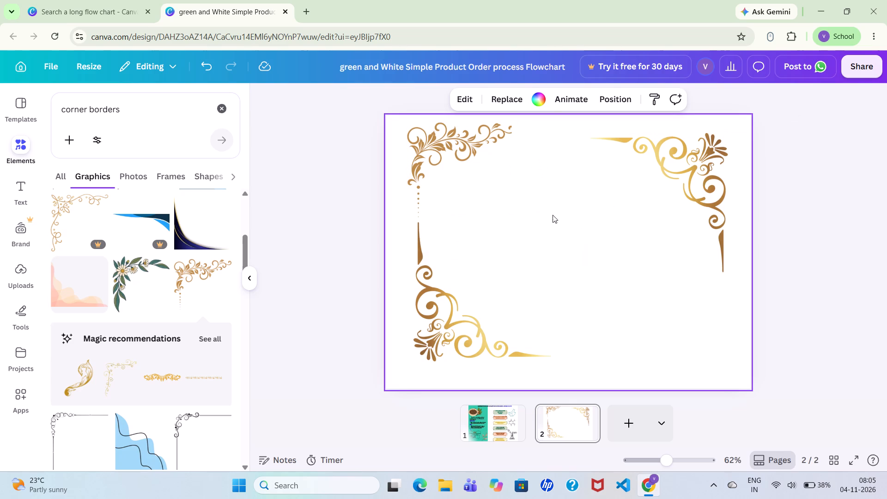
right_drag(543, 205, 462, 175)
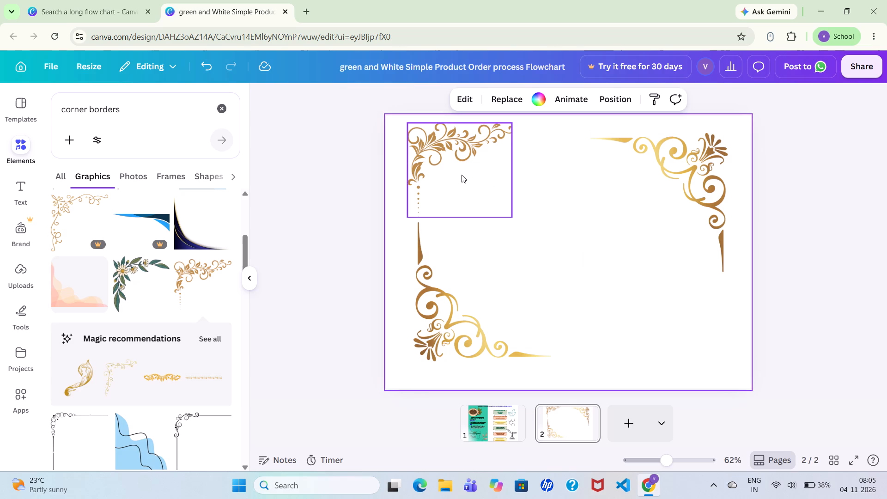
right_drag(462, 175, 462, 183)
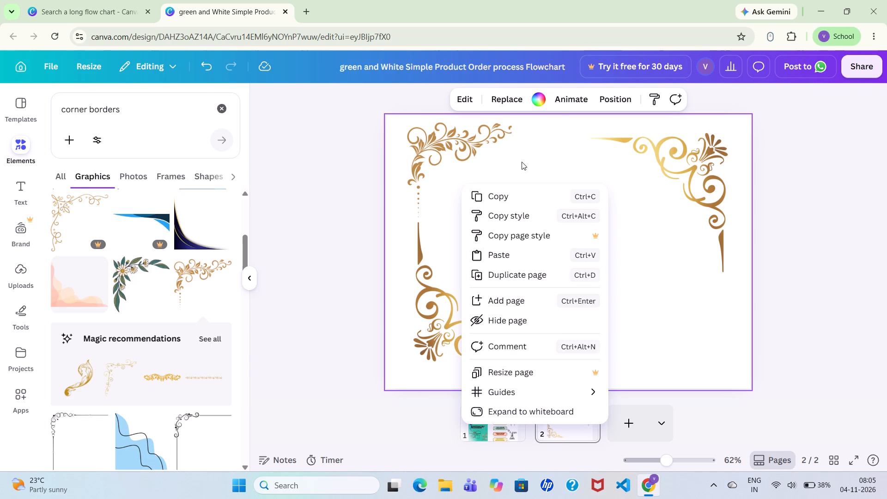
click(522, 162)
drag(456, 153, 456, 159)
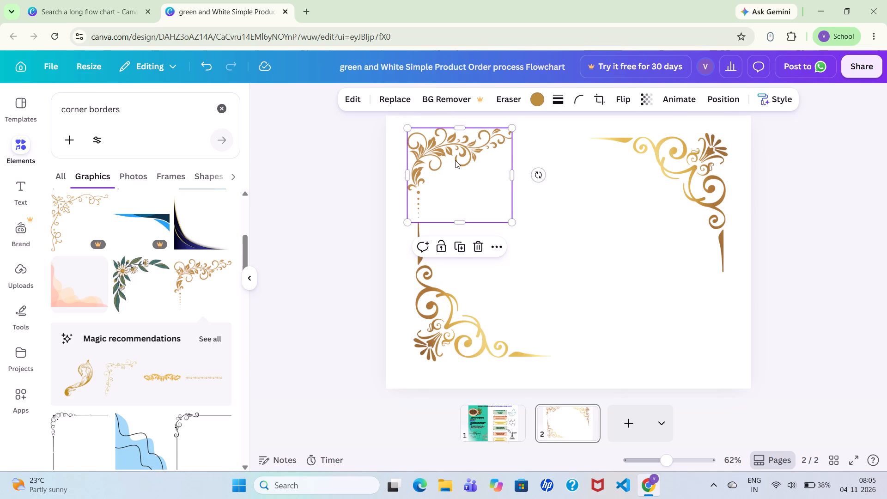
drag(448, 149, 445, 166)
drag(445, 166, 451, 160)
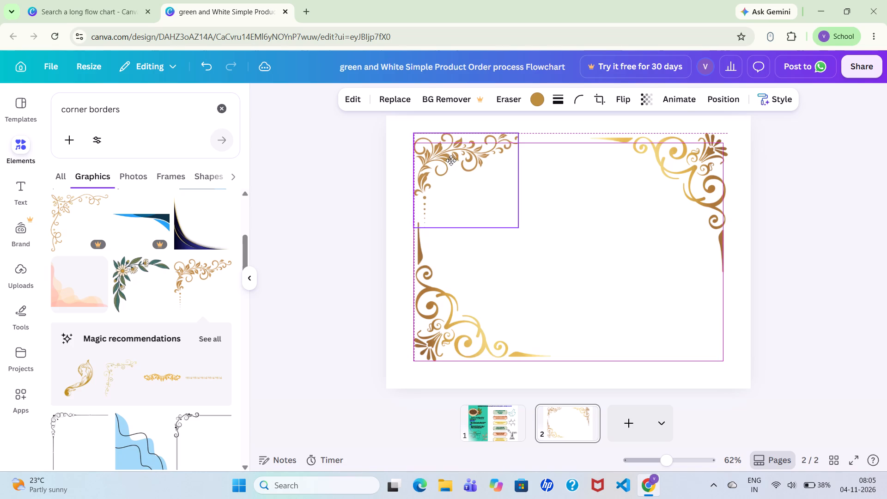
drag(451, 160, 447, 161)
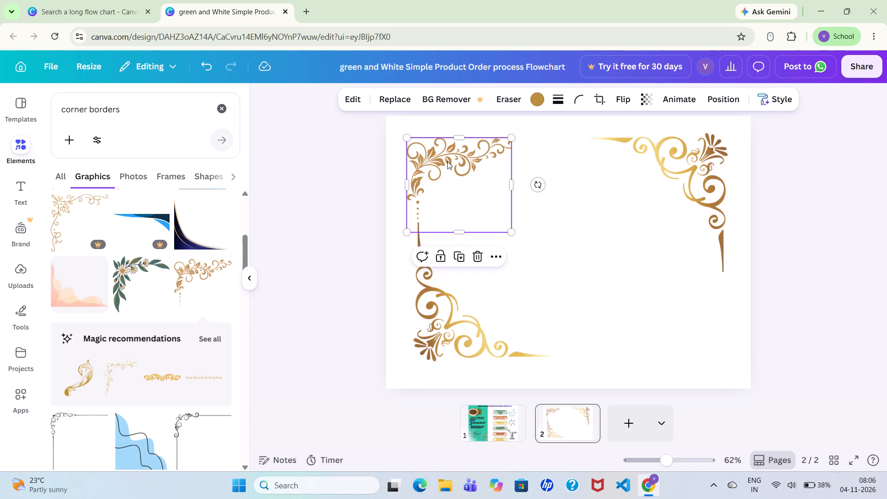
click(579, 219)
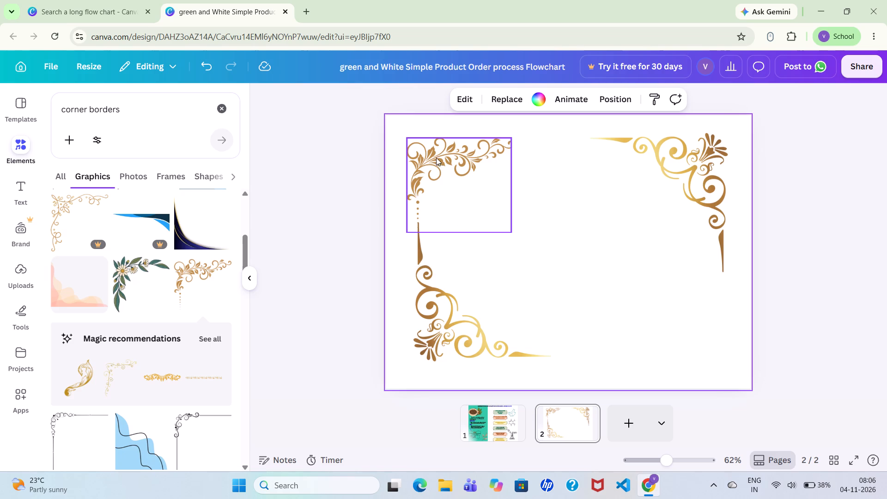
Duplicate the leafy corner ornament and place the copy in the lower-right area of page 2.
click(452, 158)
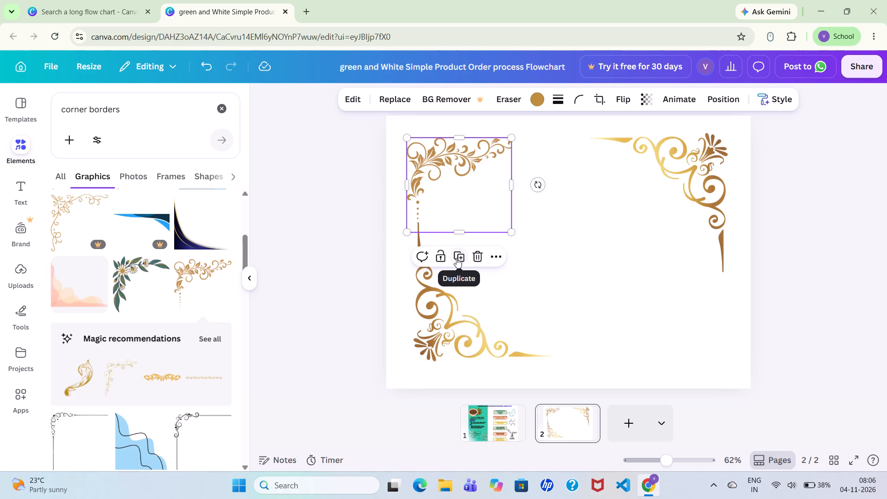
click(456, 258)
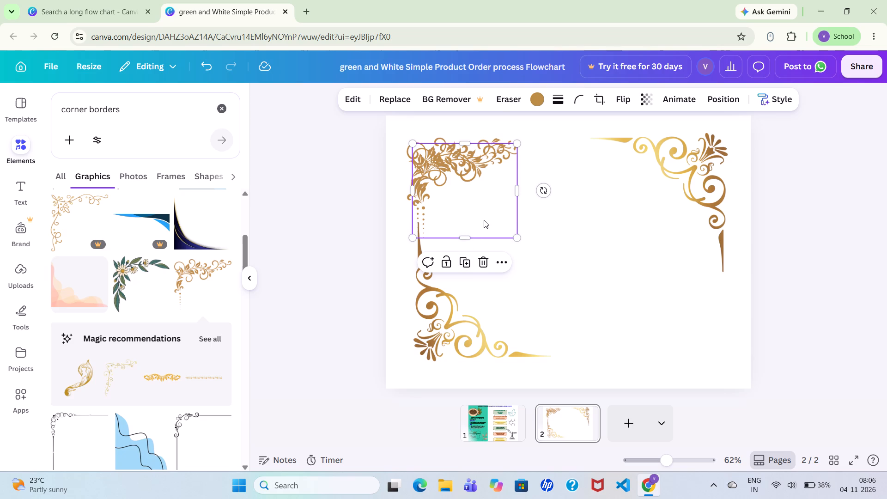
drag(484, 220, 683, 337)
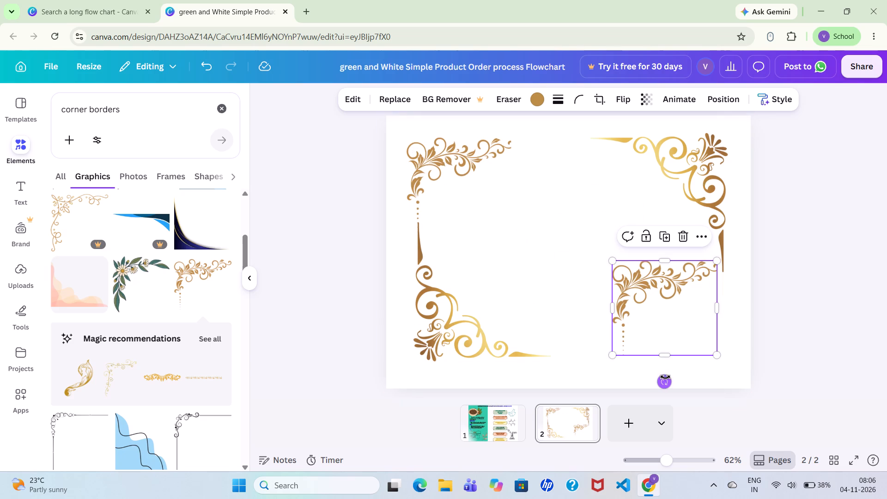
Rotate the duplicated leafy ornament by 180° so its vines face the lower-right corner with level edges.
drag(665, 377, 644, 272)
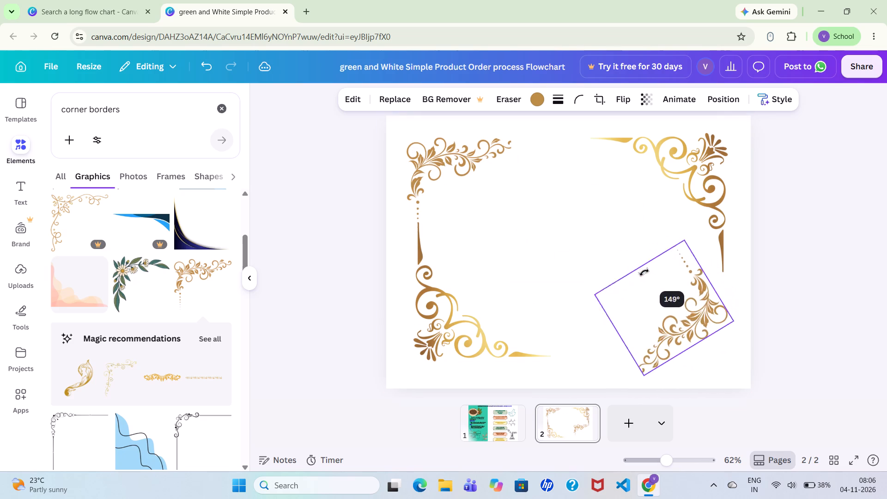
drag(644, 272, 665, 293)
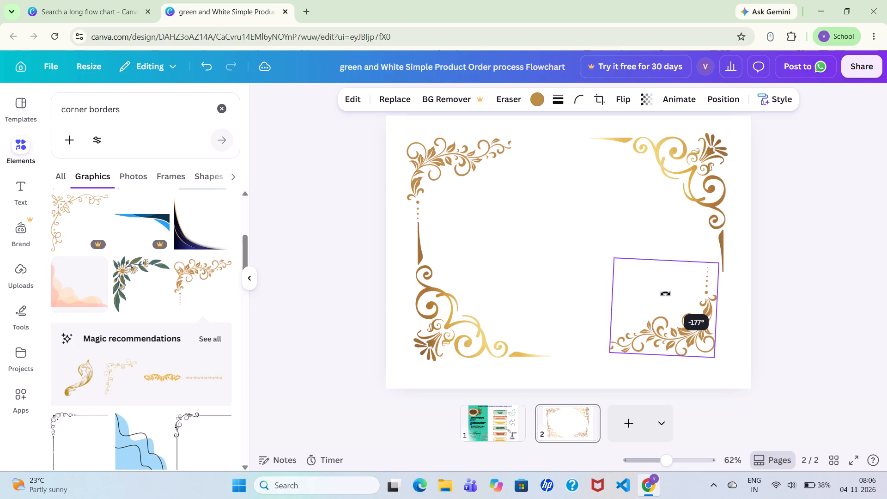
drag(665, 293, 661, 285)
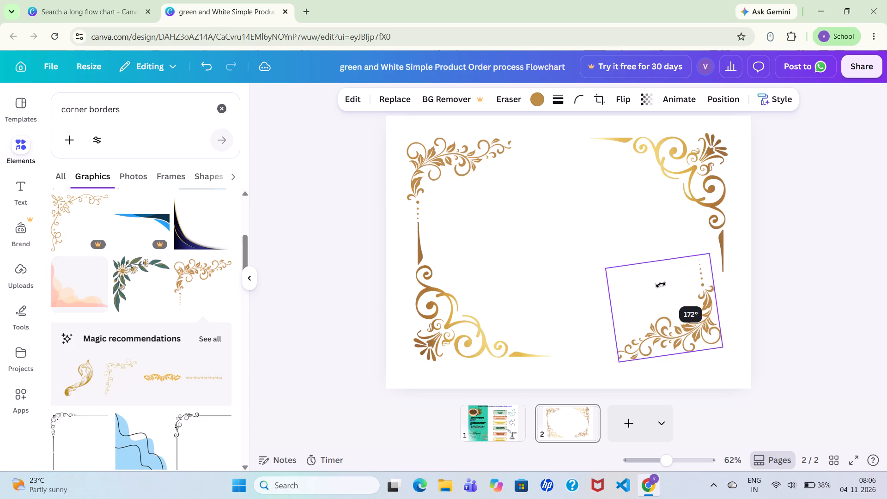
drag(661, 285, 668, 287)
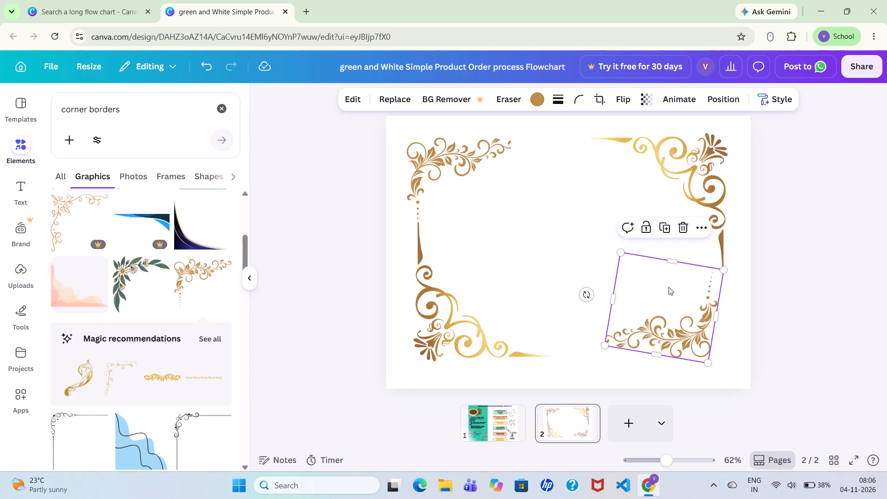
click(668, 287)
click(677, 277)
drag(587, 291, 589, 299)
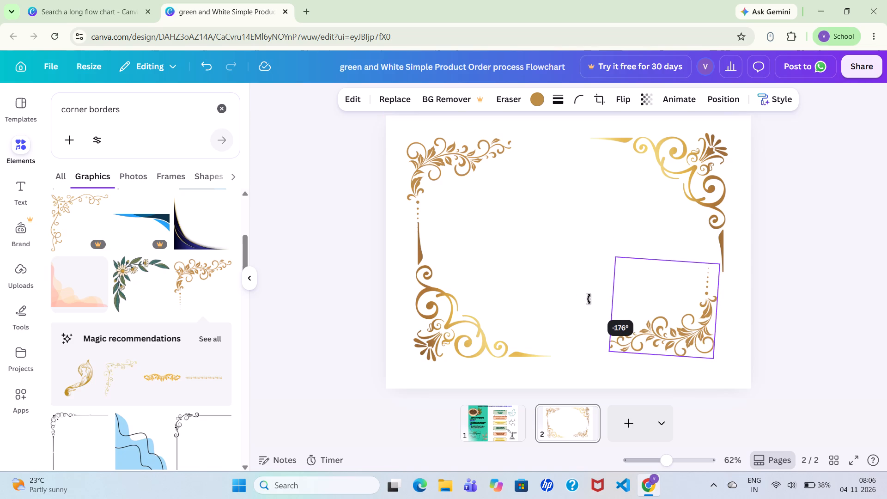
drag(589, 299, 590, 300)
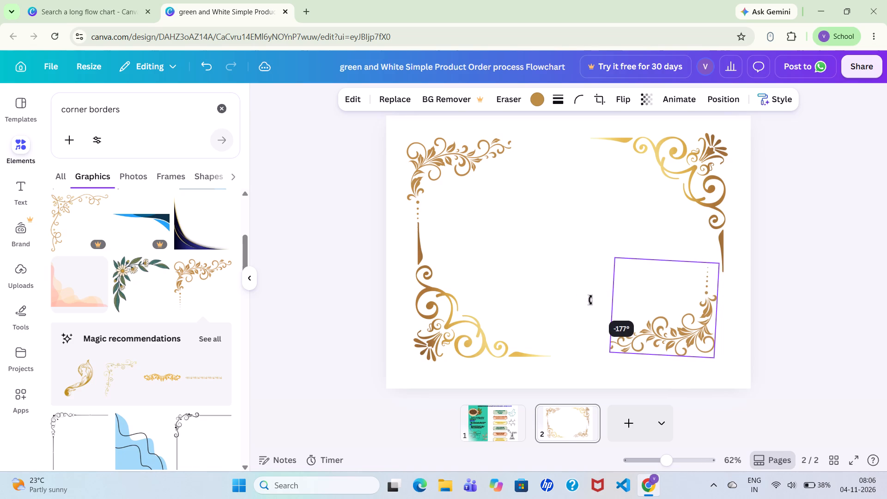
drag(590, 300, 590, 304)
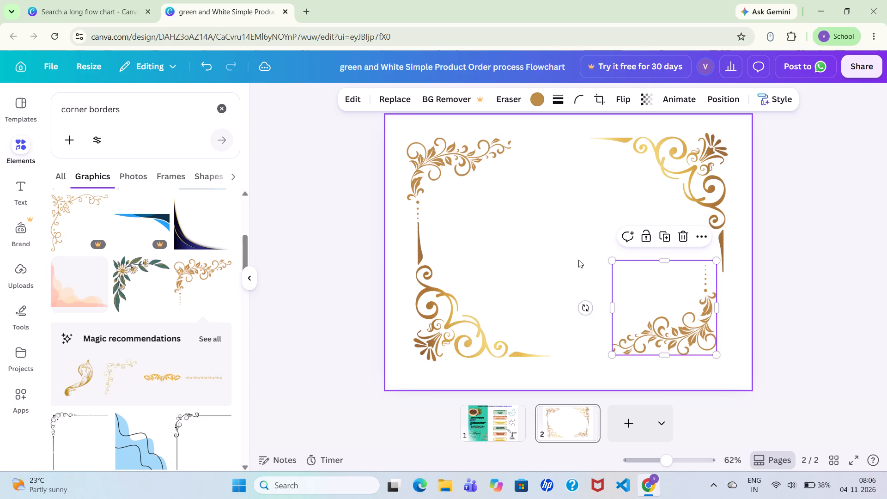
click(577, 255)
Move the rotated leafy ornament into the lower-right corner, lining its dots up beneath the tip of the upper-right ornament.
drag(634, 292, 656, 292)
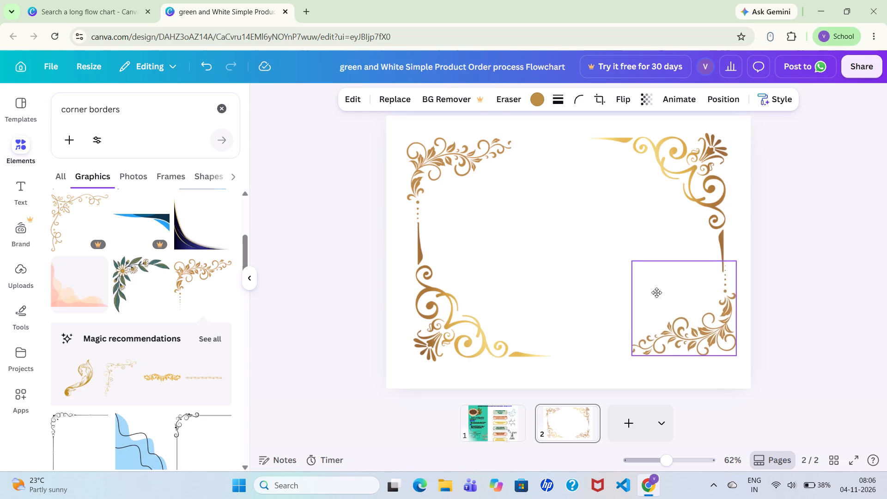
drag(656, 292, 652, 291)
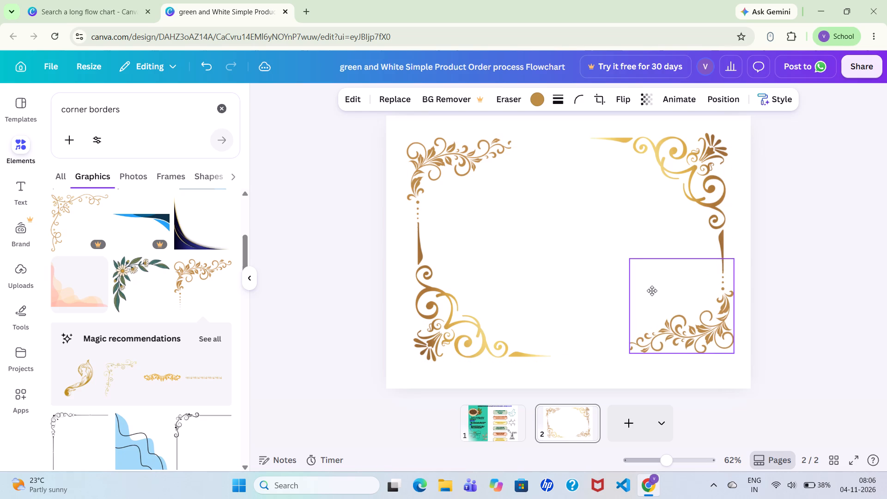
drag(652, 291, 650, 291)
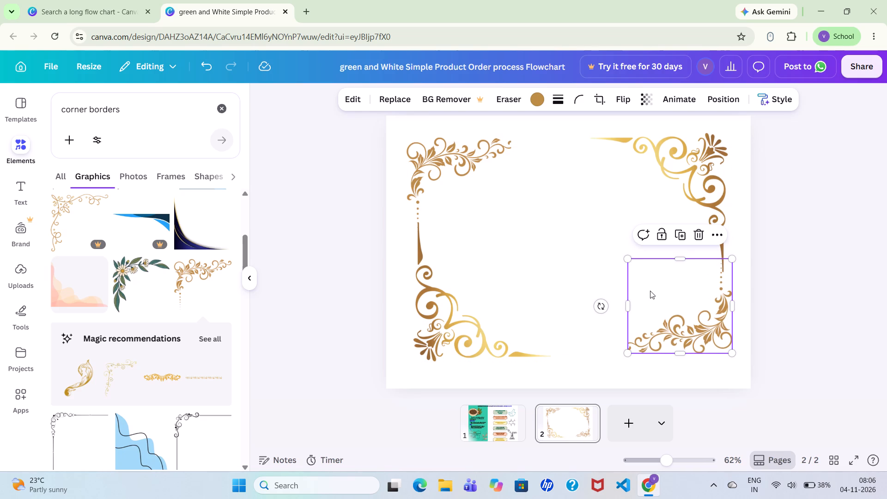
click(650, 291)
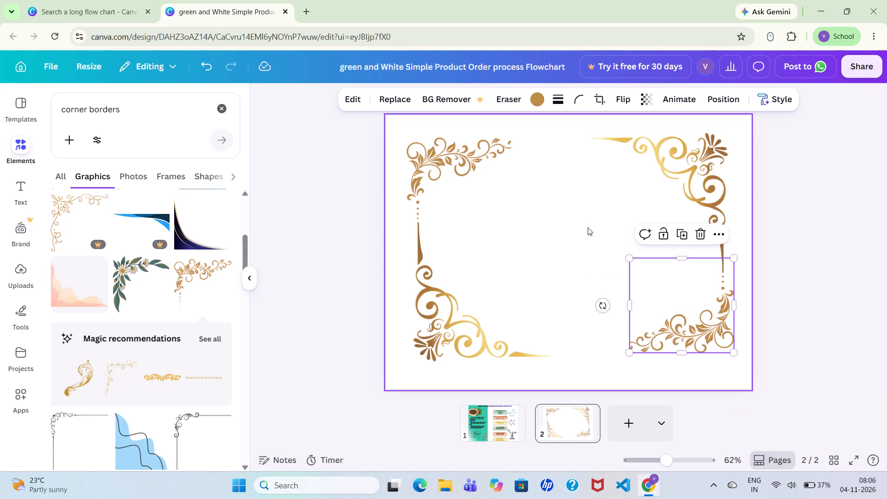
click(554, 222)
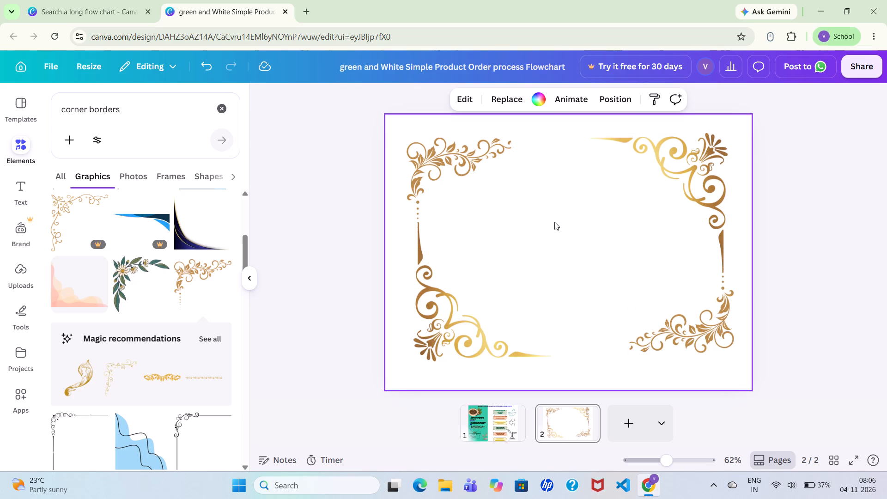
Add a text box in the middle of page 2 and clear its placeholder text.
click(554, 222)
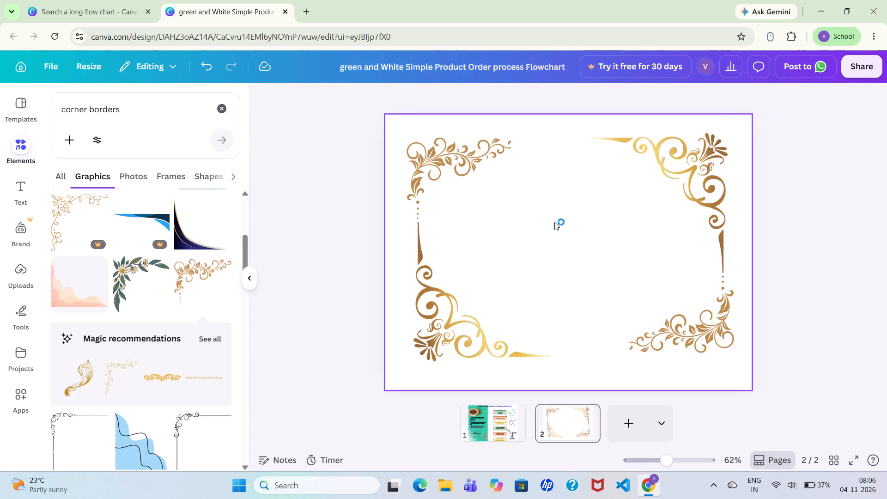
key(t)
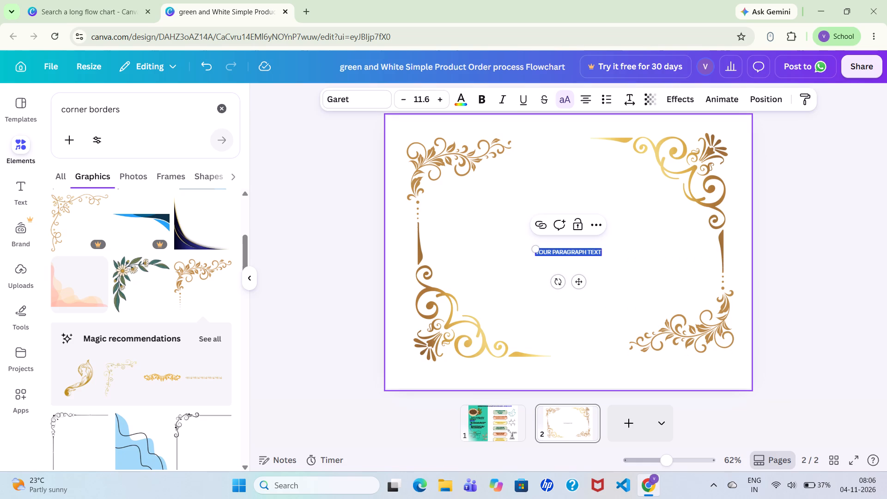
key(BackSpace)
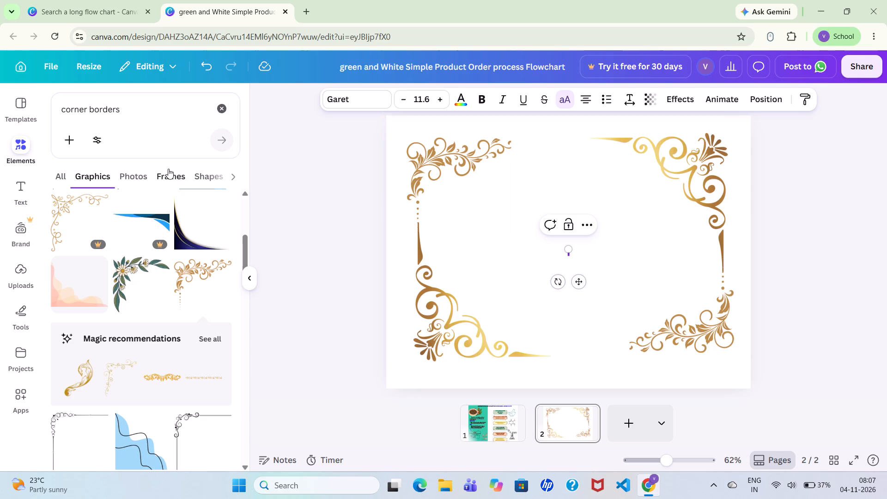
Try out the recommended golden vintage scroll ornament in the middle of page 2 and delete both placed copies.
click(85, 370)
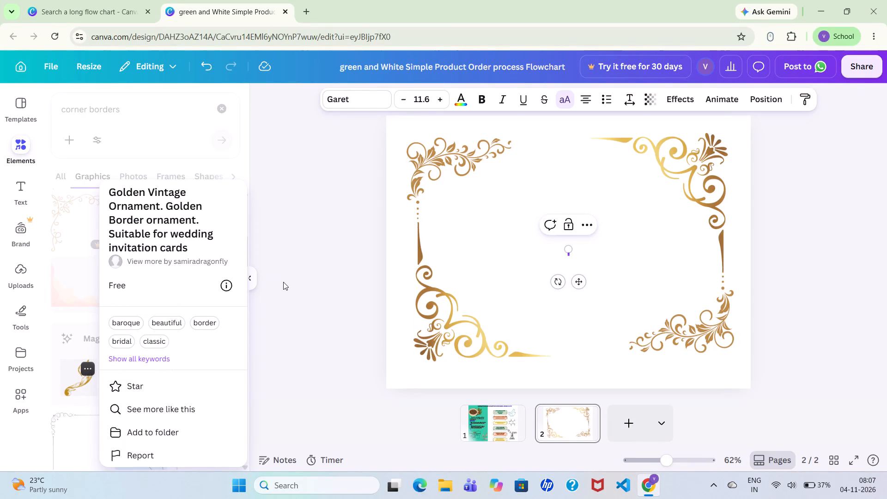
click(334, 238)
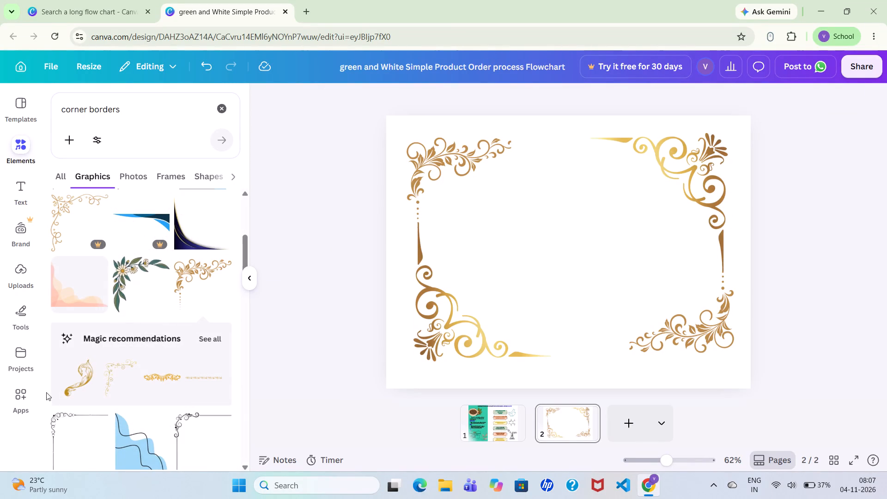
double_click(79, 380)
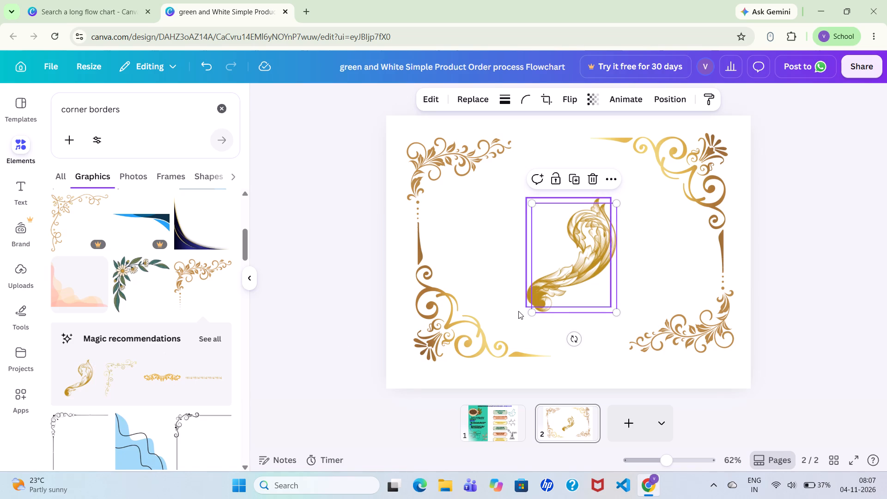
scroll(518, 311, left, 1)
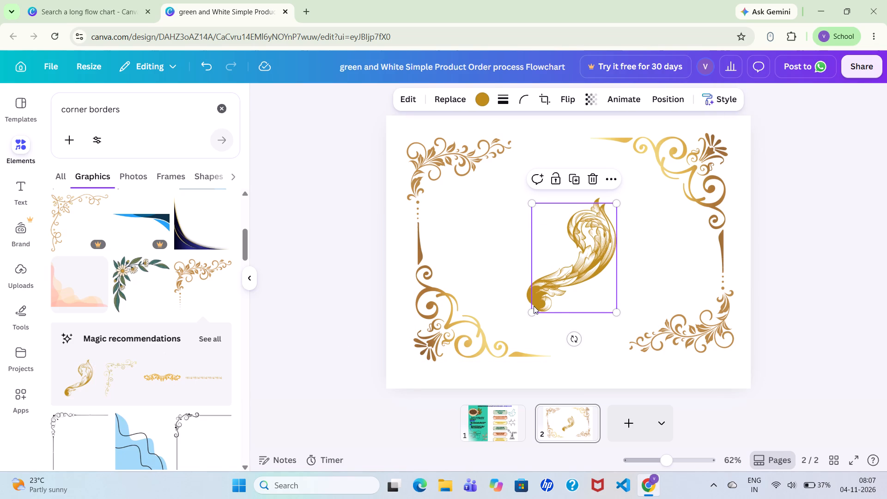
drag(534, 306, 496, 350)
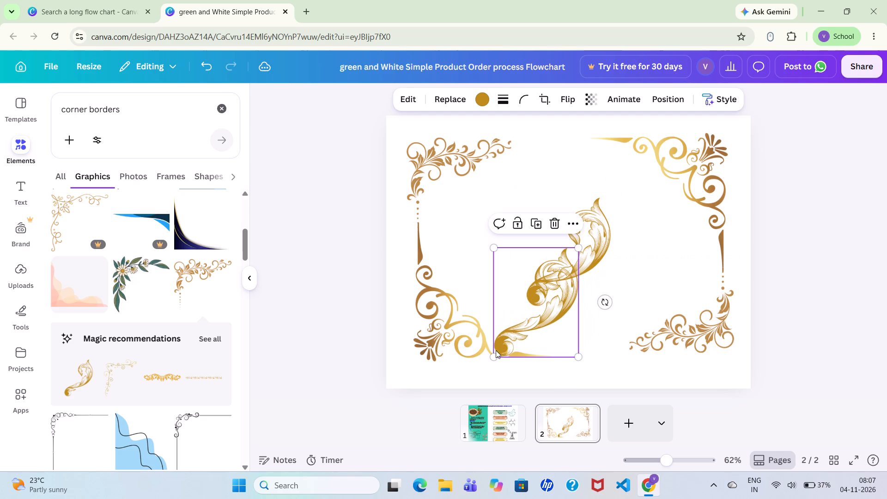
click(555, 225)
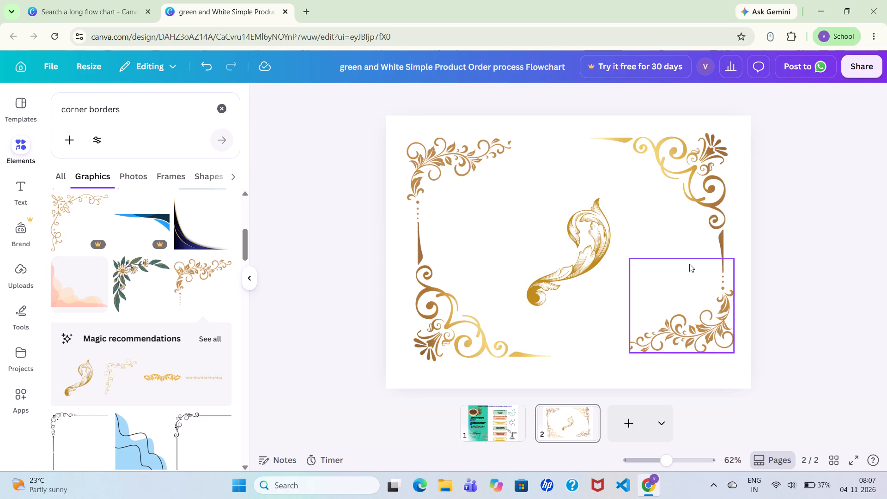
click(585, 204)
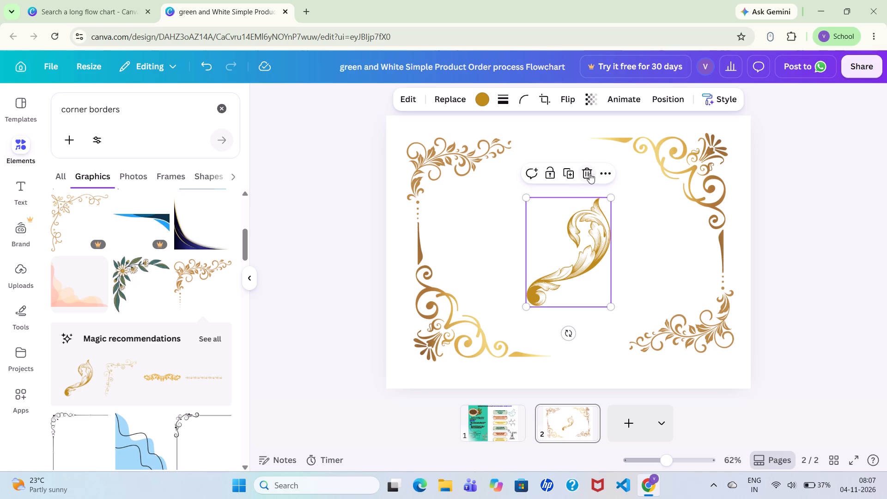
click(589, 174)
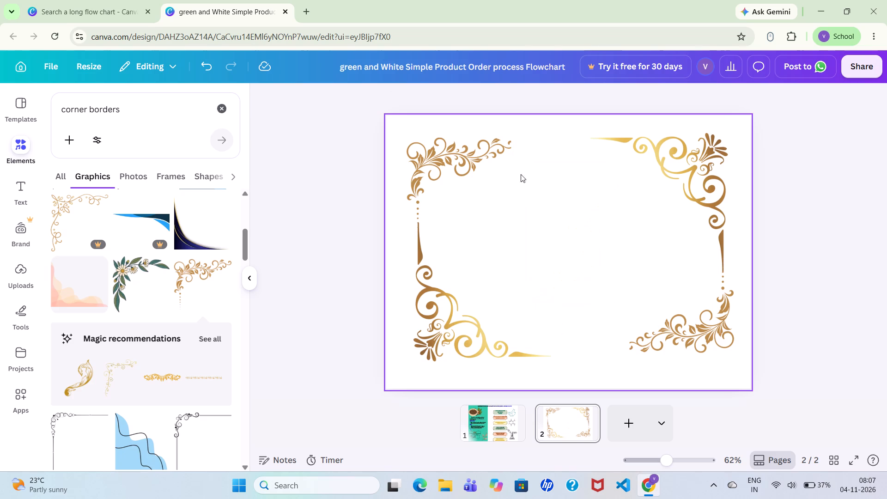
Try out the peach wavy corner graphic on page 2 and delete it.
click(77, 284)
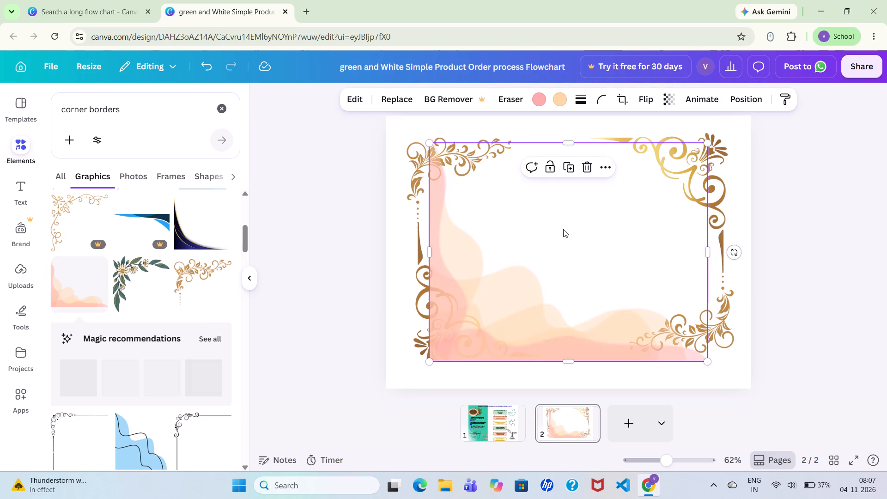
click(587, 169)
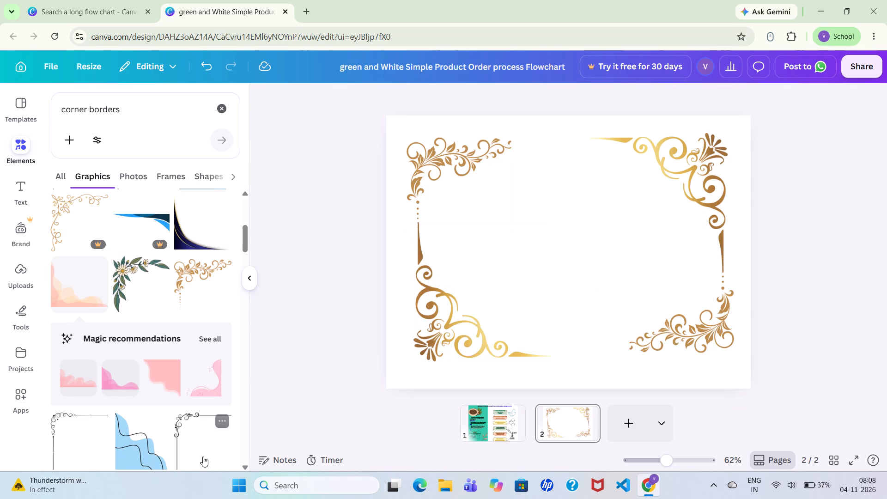
Browse further corner border graphics, clear the element search and close the elements library.
click(246, 469)
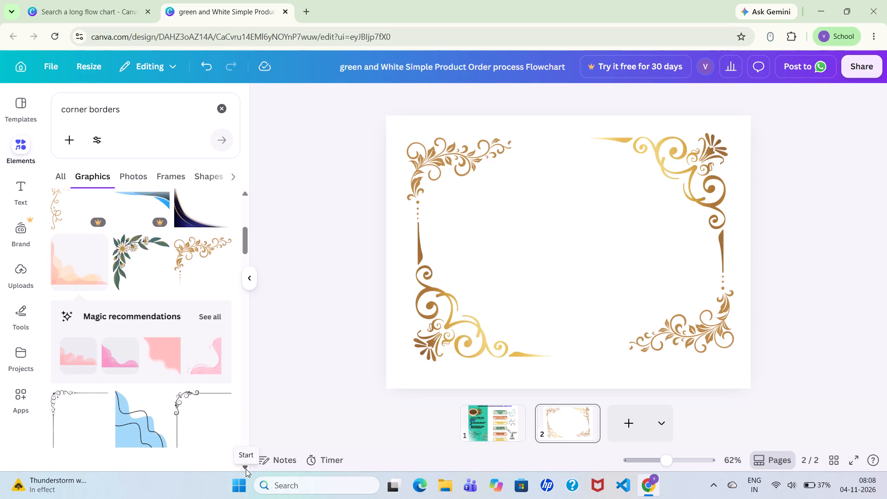
click(246, 469)
click(246, 469)
triple_click(246, 469)
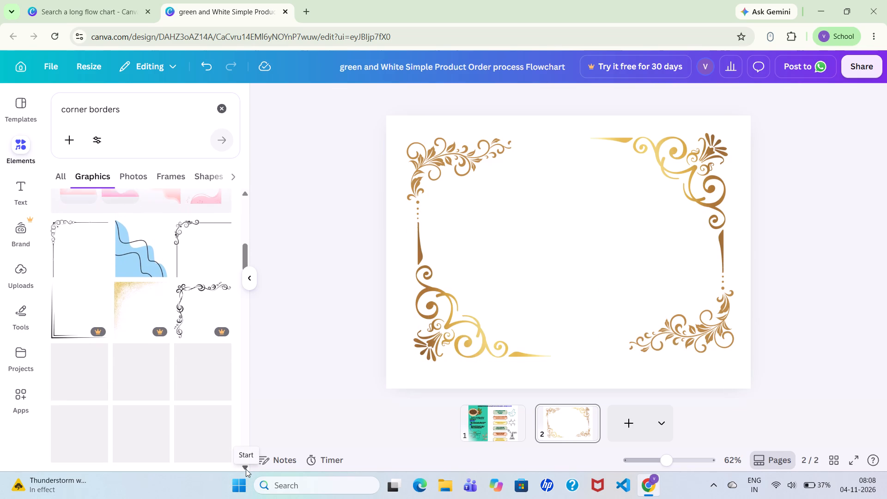
click(246, 469)
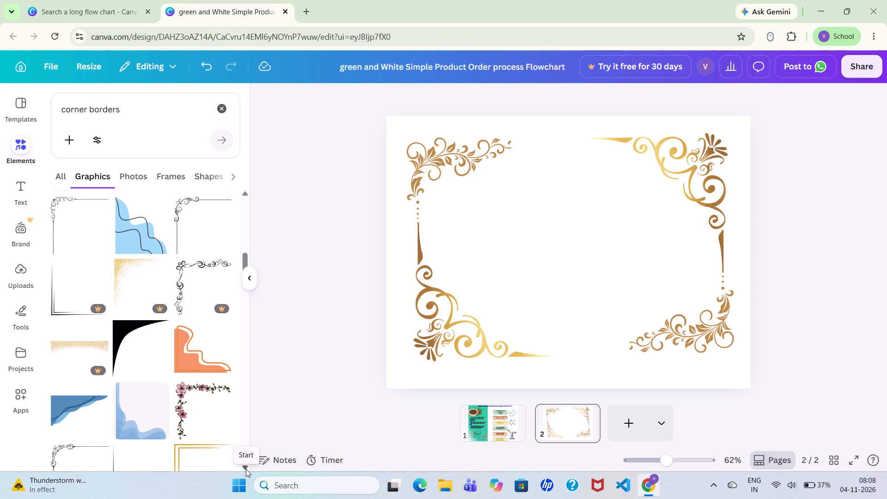
click(216, 479)
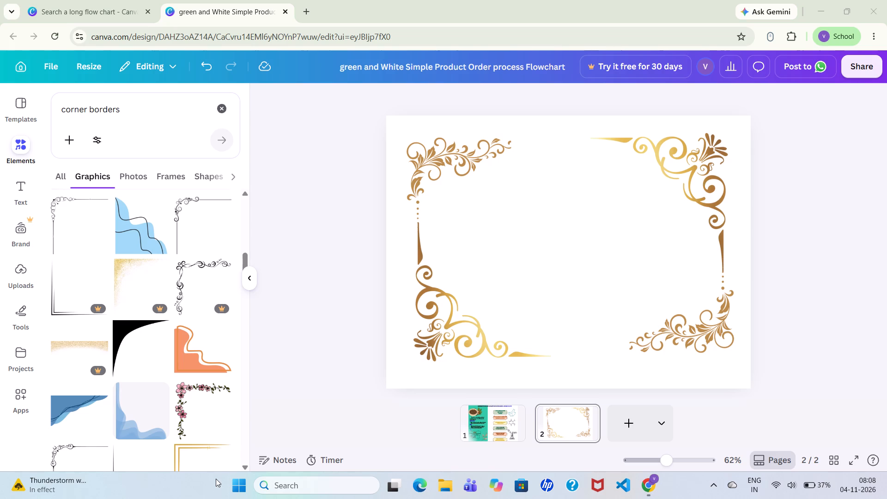
key(t)
click(220, 106)
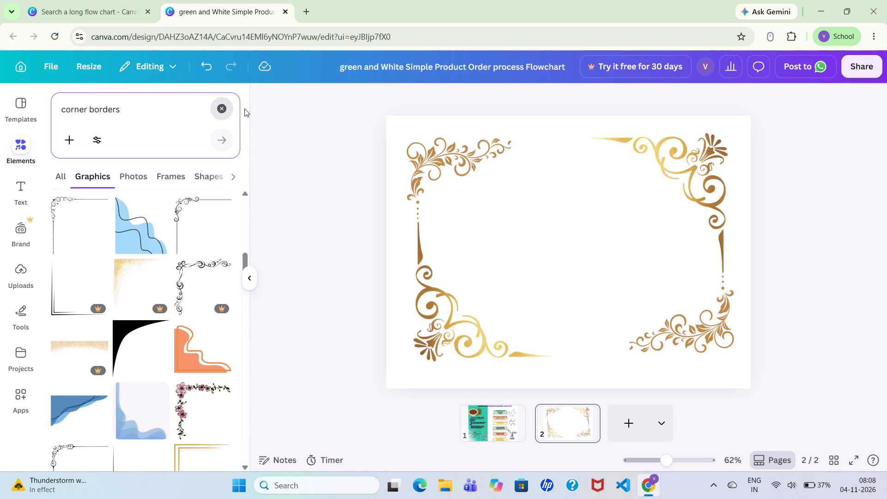
click(249, 282)
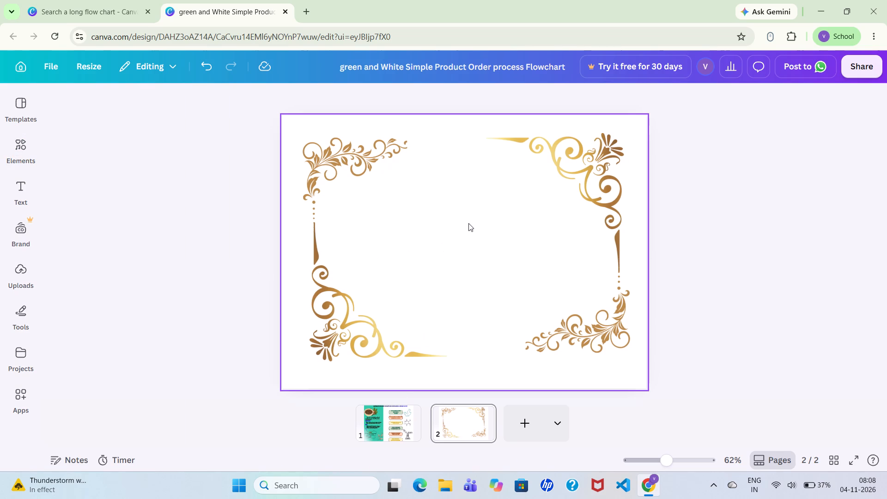
Add a text box in the middle of page 2 reading "pharmacognasy and phytochemistry".
key(t)
key(BackSpace)
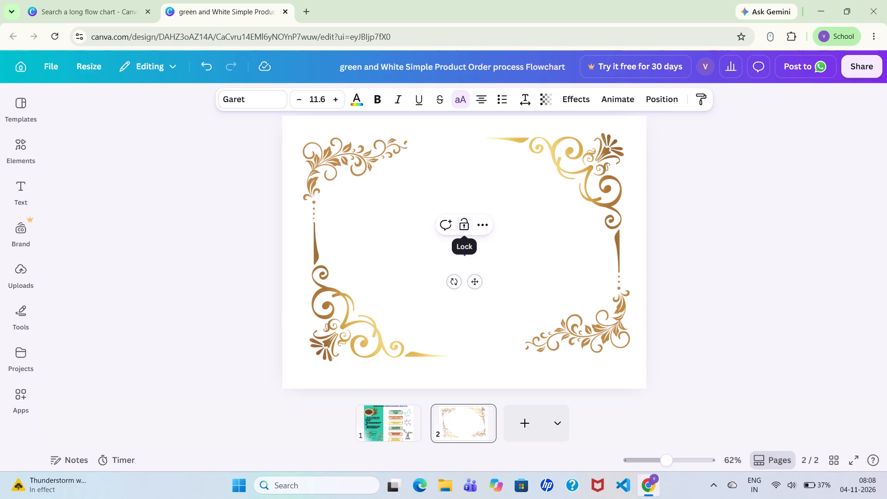
text(phar)
text(macognasy)
key(space)
key(space)
text(and phytochemistry)
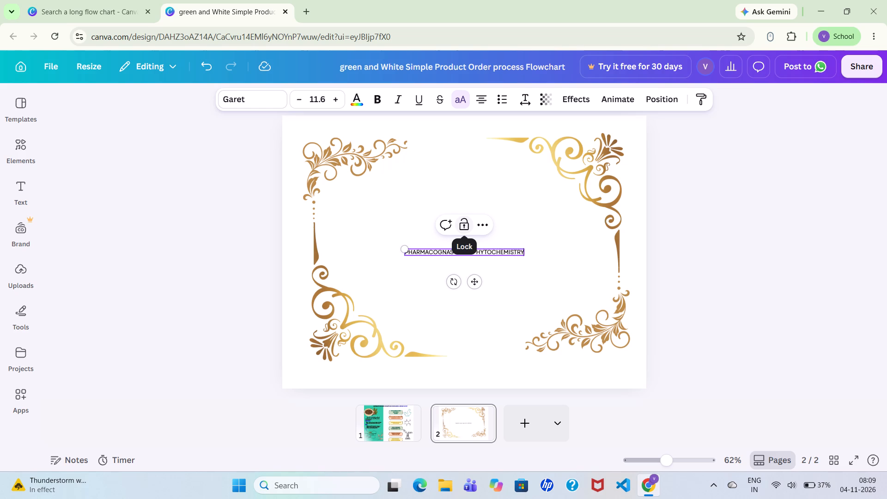
key(Return)
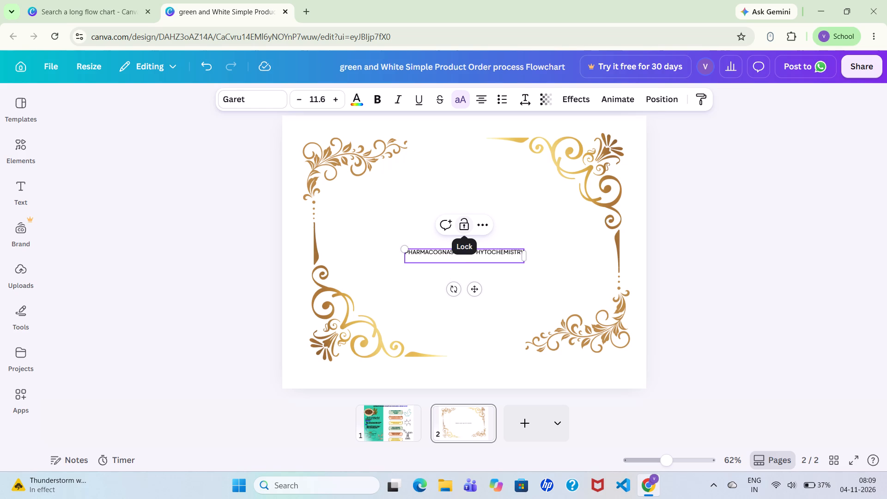
key(BackSpace)
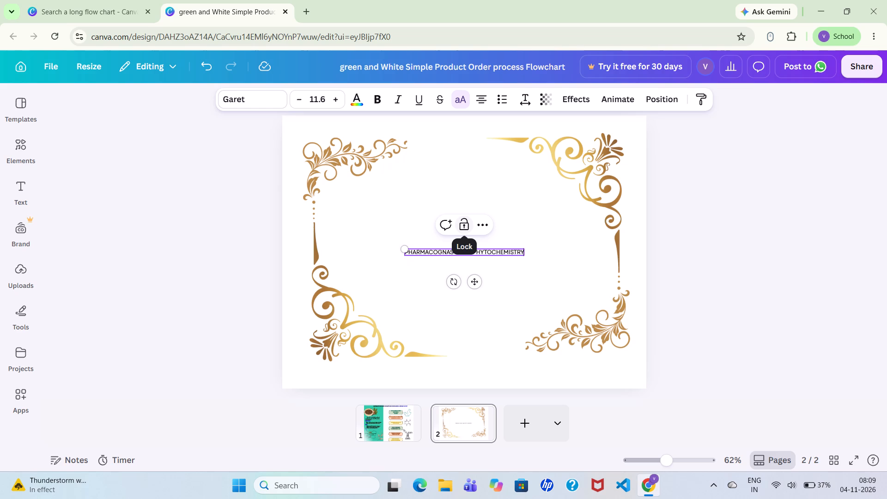
click(503, 276)
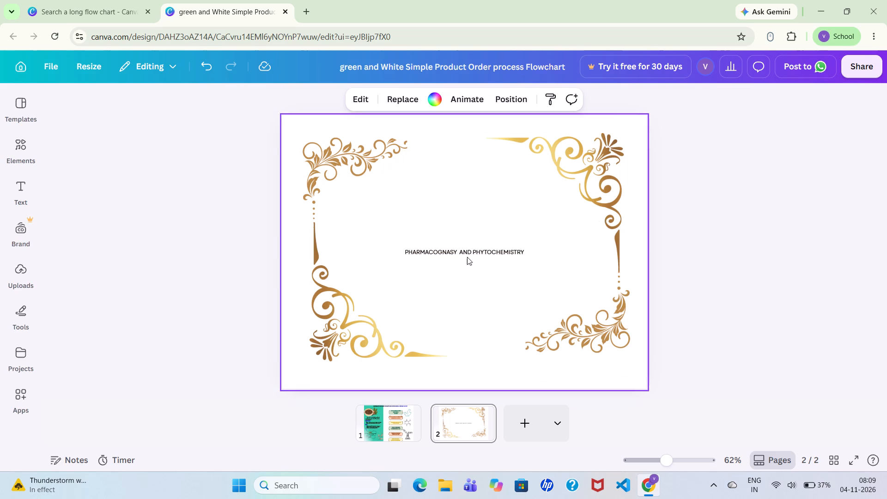
Move the heading up on page 2 so it sits between the two upper corner ornaments.
drag(472, 250, 468, 229)
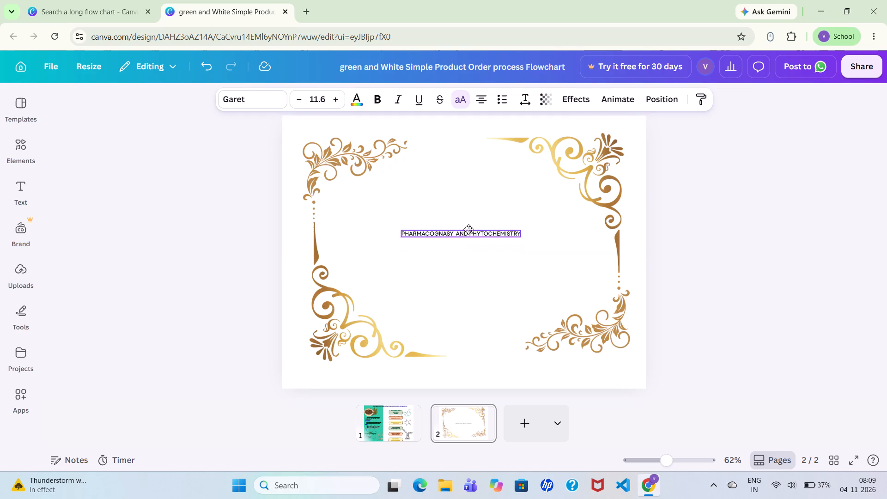
drag(468, 229, 463, 172)
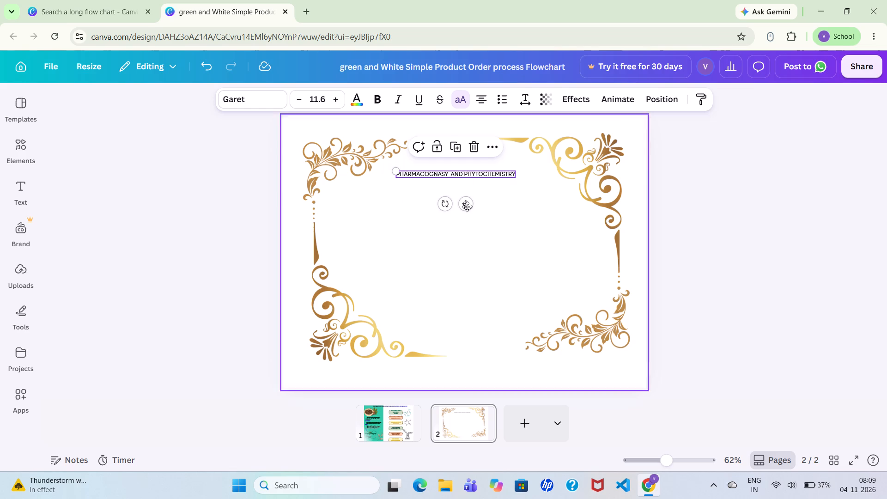
click(464, 261)
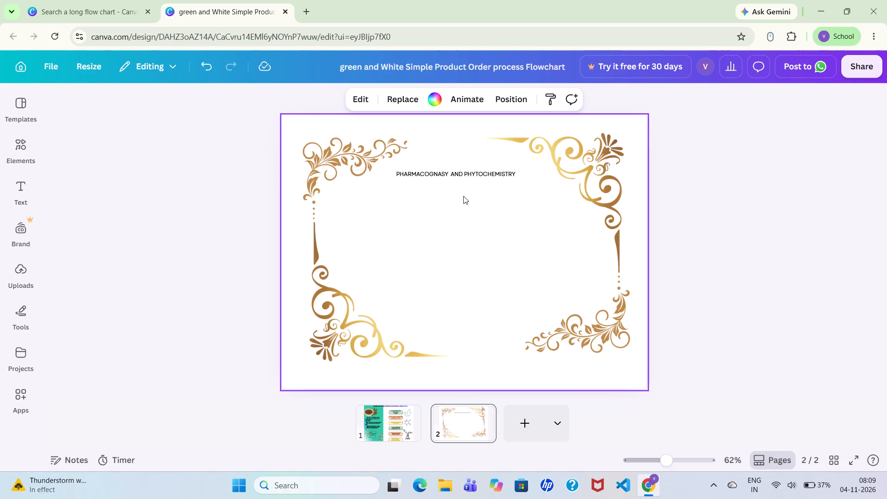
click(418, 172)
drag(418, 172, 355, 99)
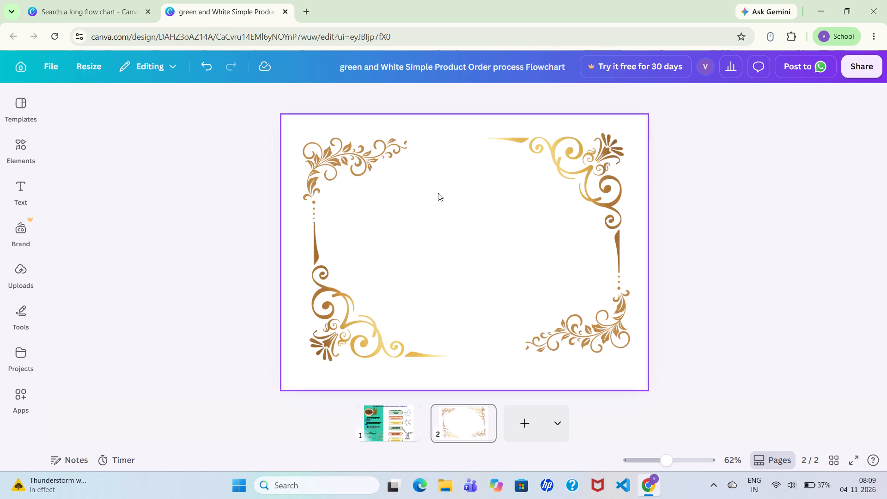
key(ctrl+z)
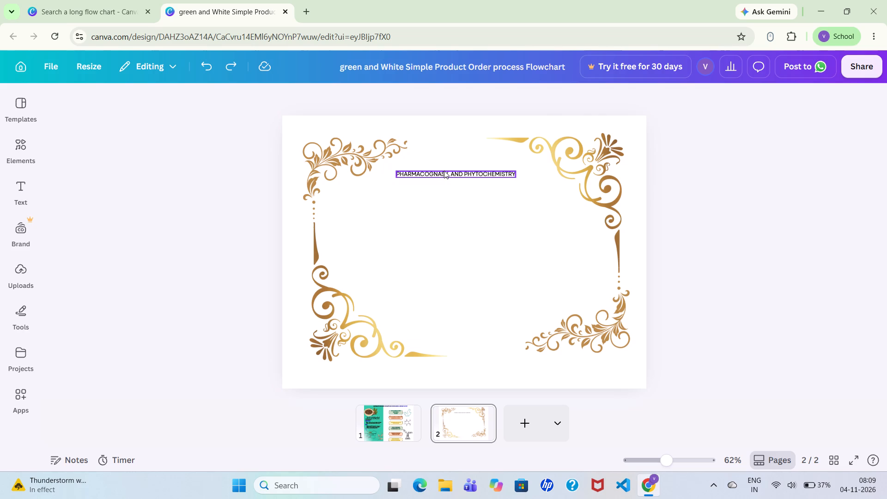
Select the heading on page 2 and shift it slightly toward the upper-left leafy ornament.
triple_click(444, 170)
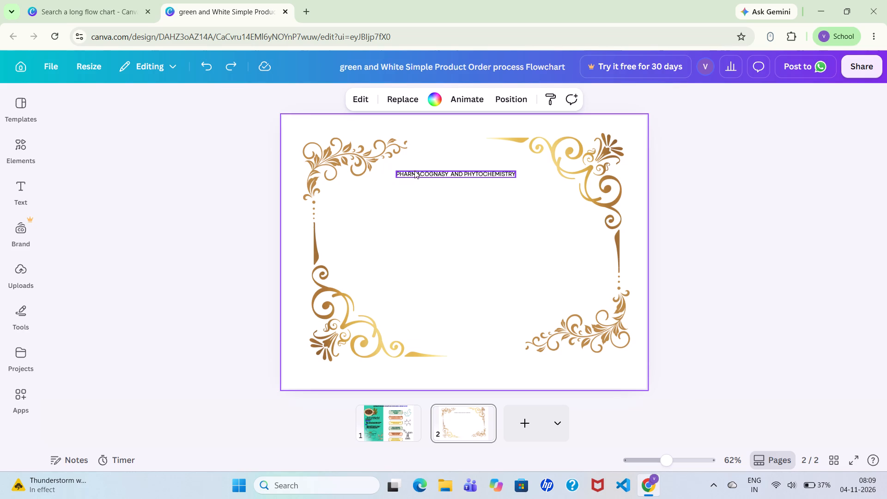
click(404, 171)
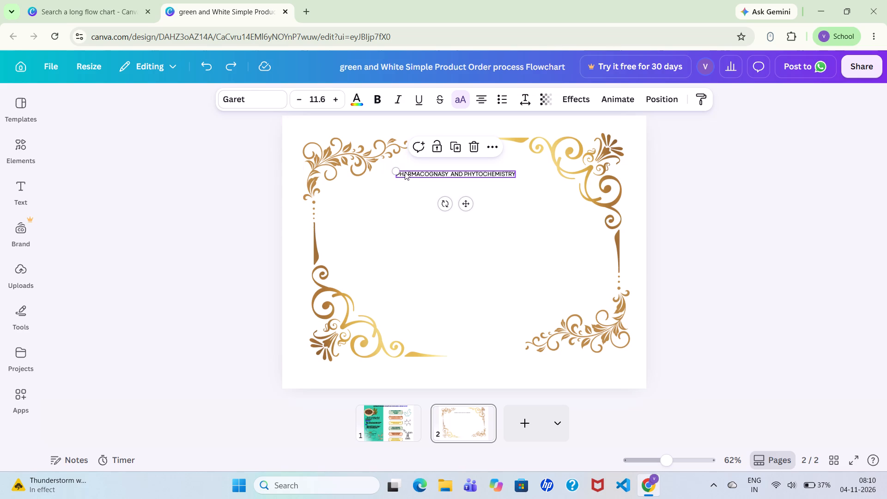
double_click(404, 172)
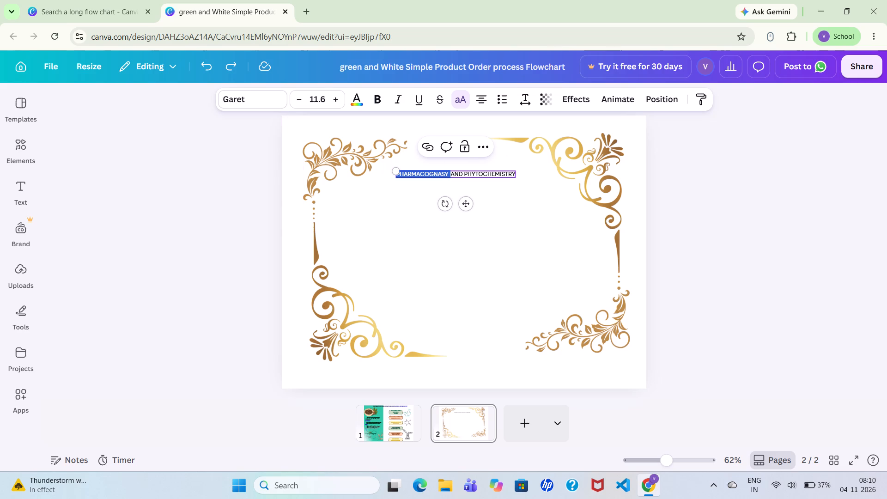
click(404, 172)
click(463, 225)
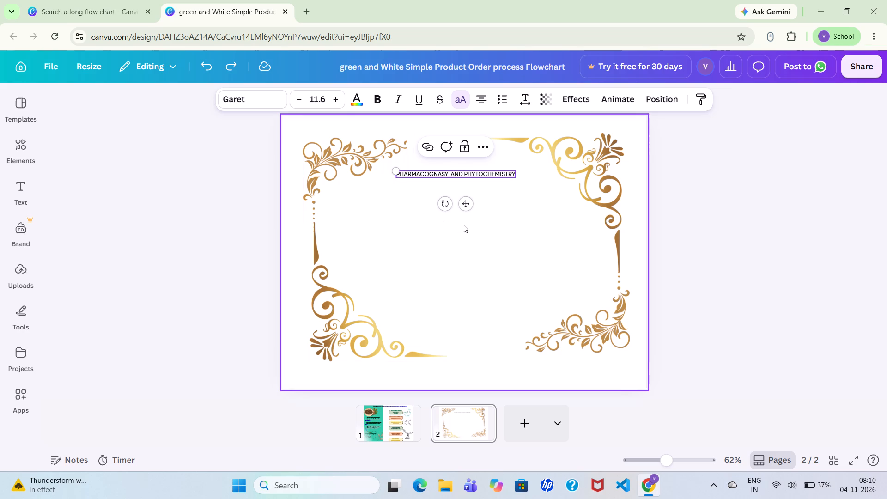
click(399, 170)
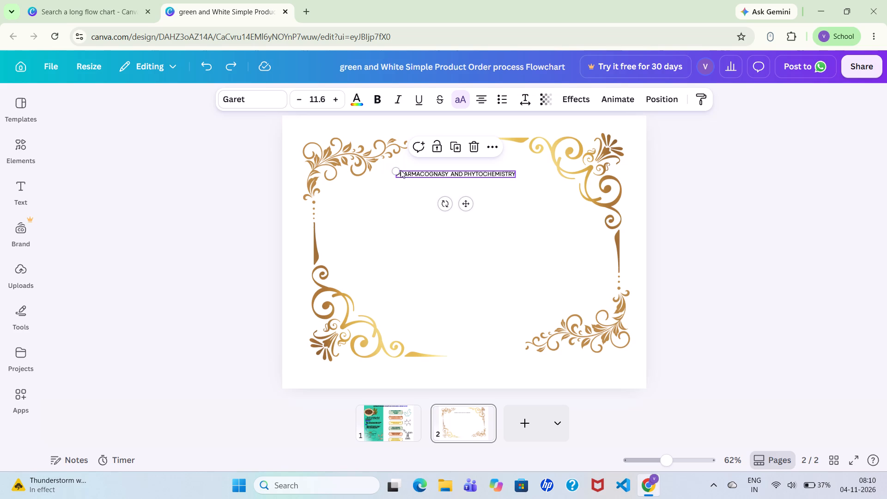
drag(401, 170, 396, 170)
click(396, 170)
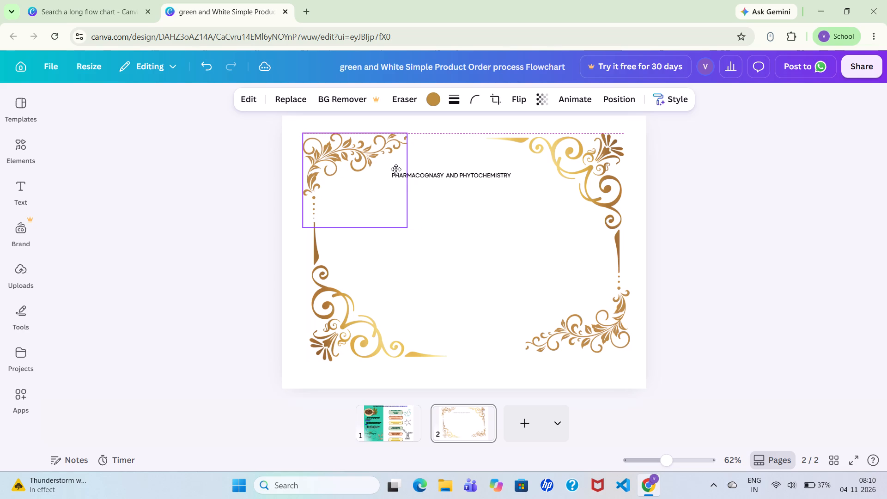
Select the whole heading text on page 2 and increase its font size to 16.6.
click(447, 222)
click(458, 225)
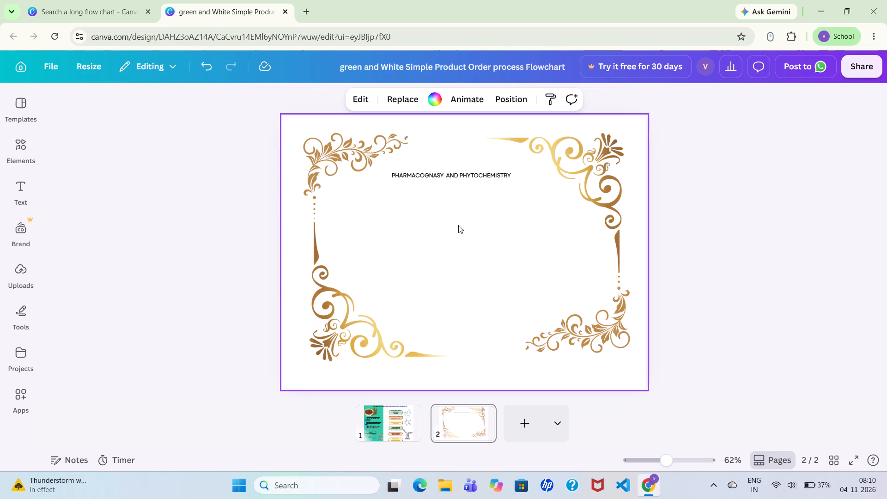
click(441, 170)
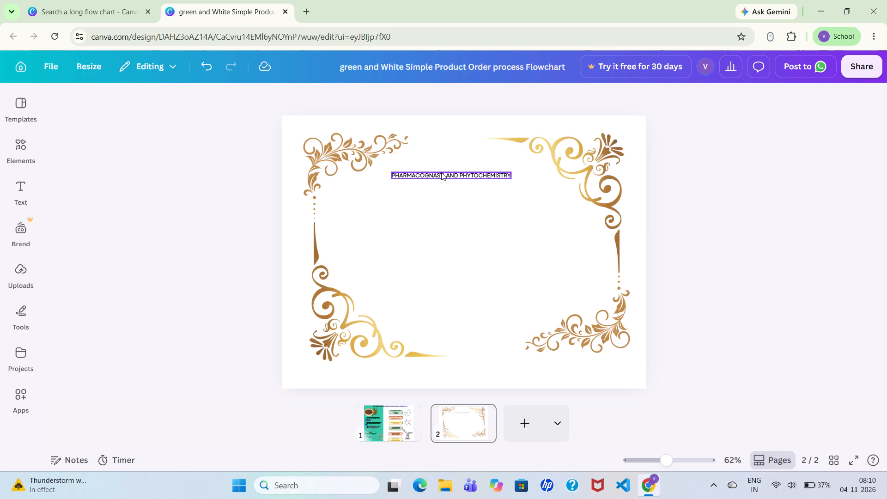
click(441, 173)
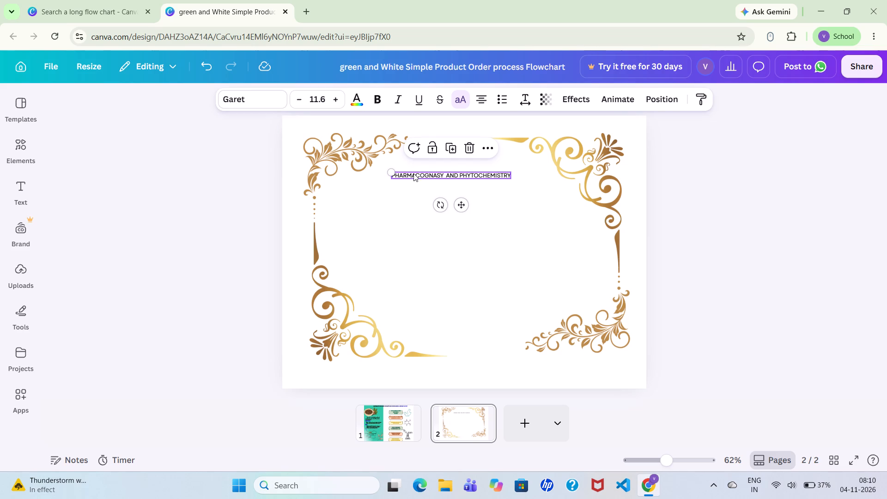
click(403, 174)
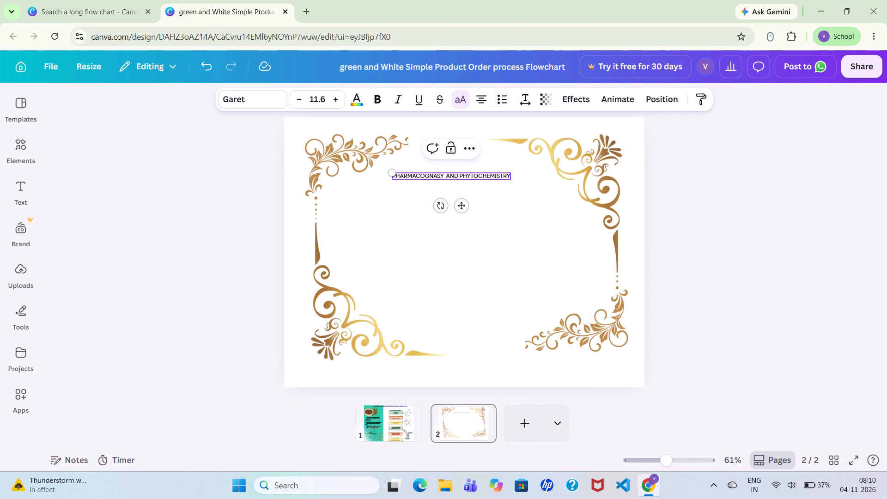
click(398, 174)
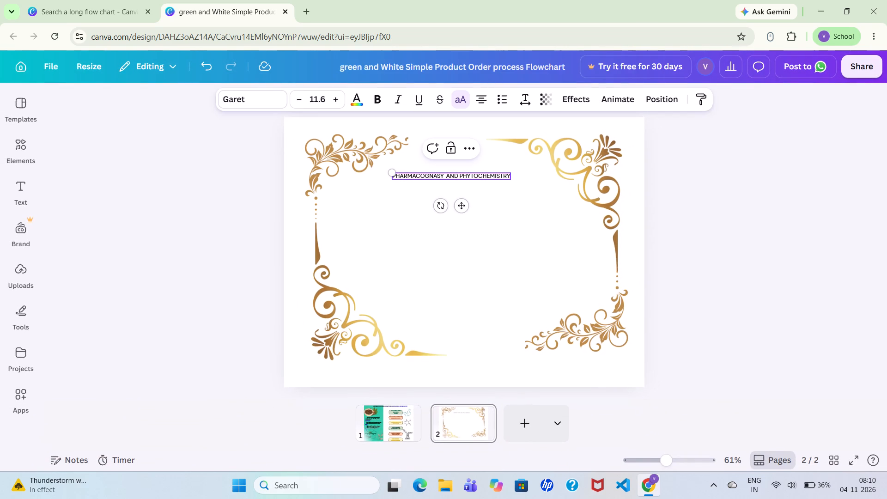
click(398, 174)
drag(398, 174, 489, 177)
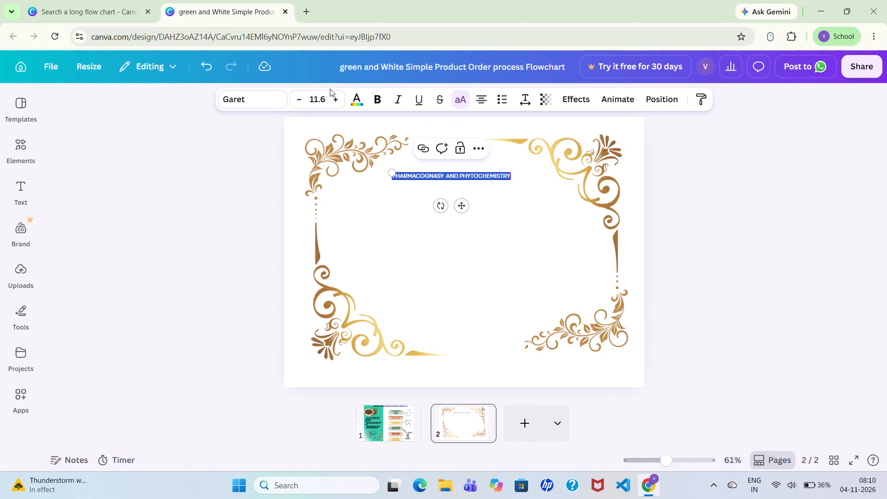
click(334, 100)
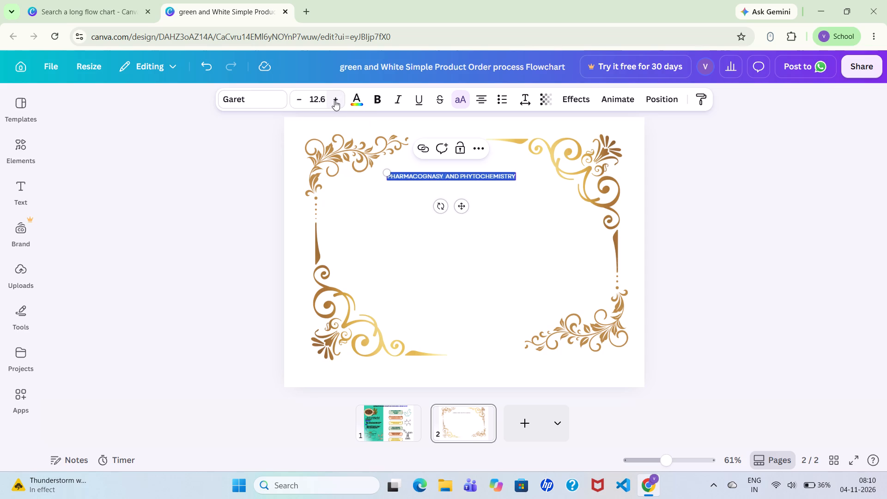
click(334, 100)
click(334, 100)
click(334, 100)
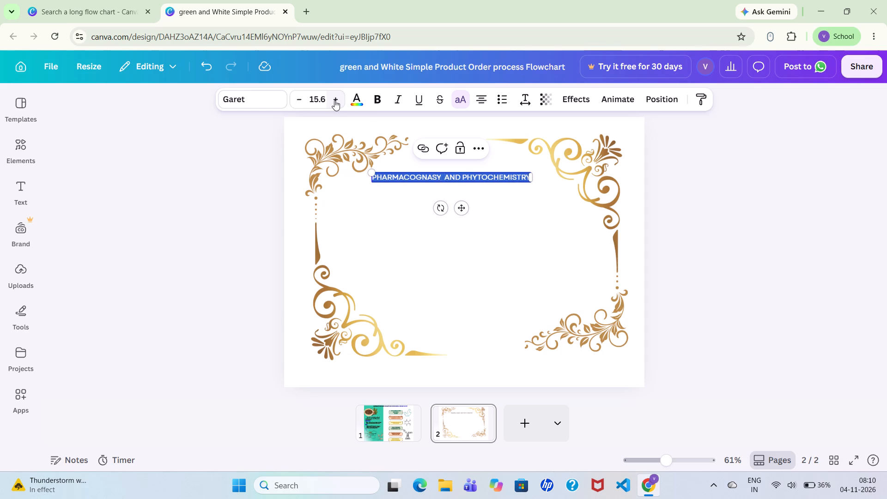
click(334, 100)
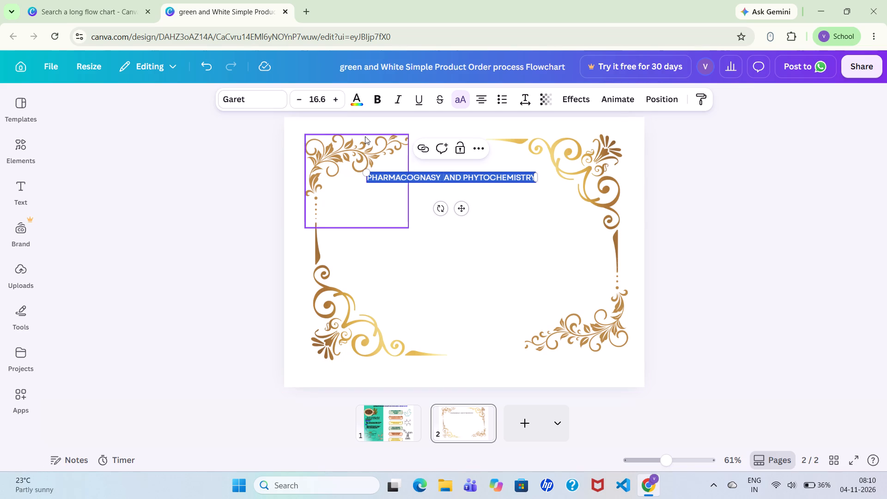
Colour the heading on page 2 with the 90° linear gradient from #000000 to #3533cd.
click(358, 99)
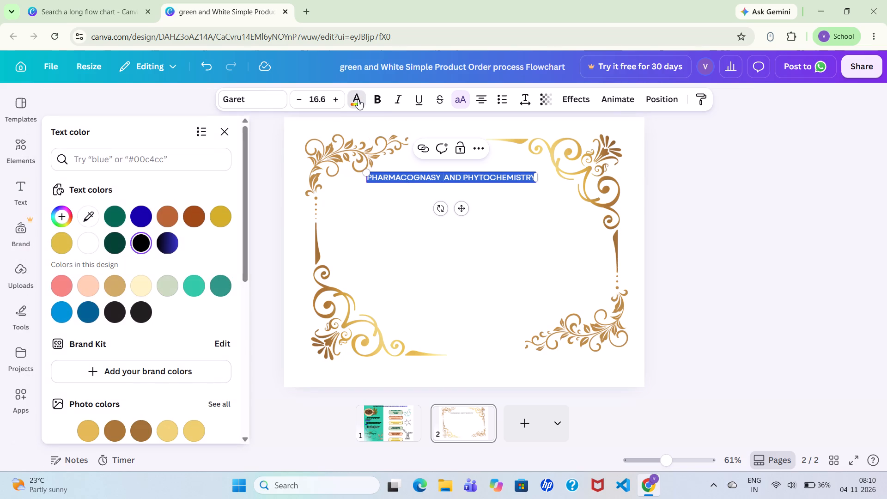
click(164, 241)
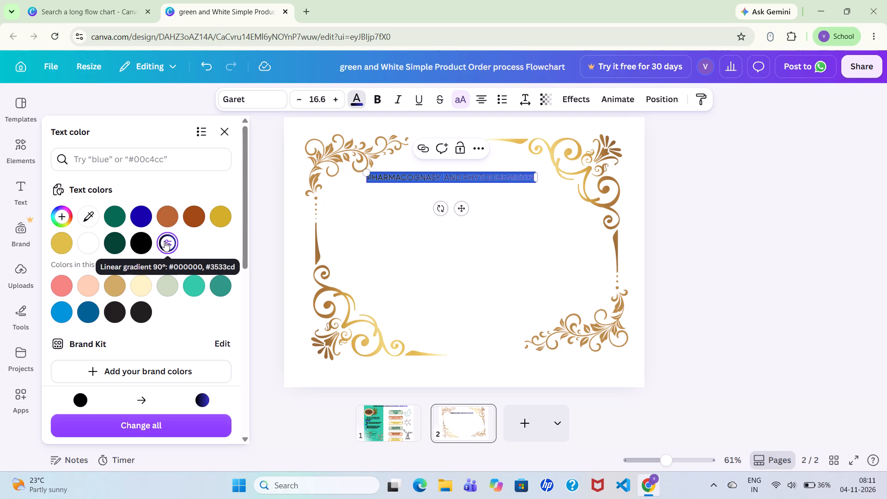
click(434, 249)
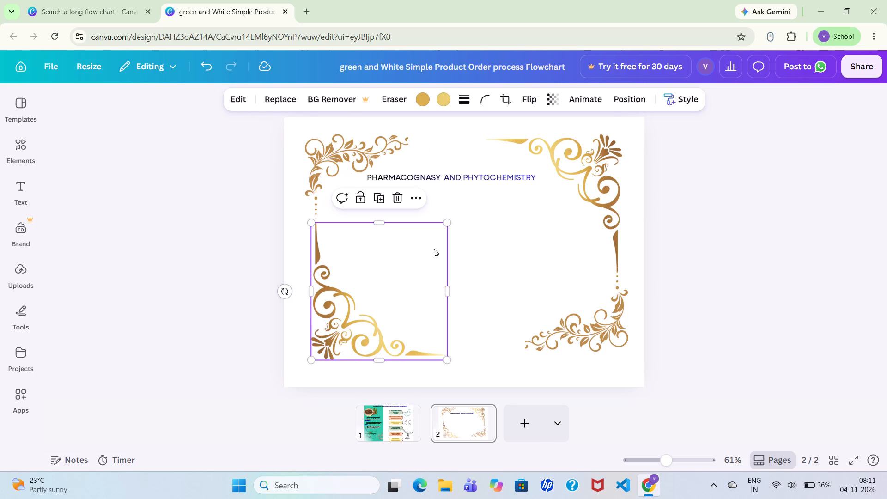
click(485, 251)
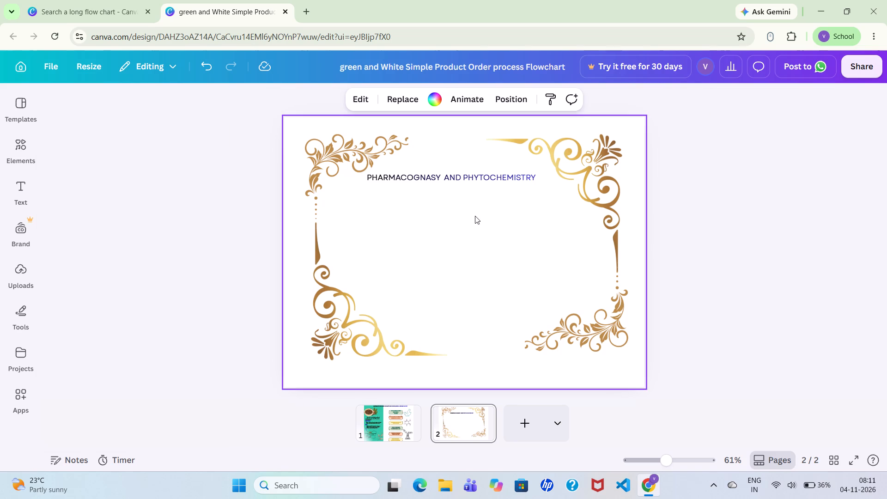
Try other styles for the heading's black-to-blue gradient and apply the fifth one, which spreads out from a corner.
click(456, 179)
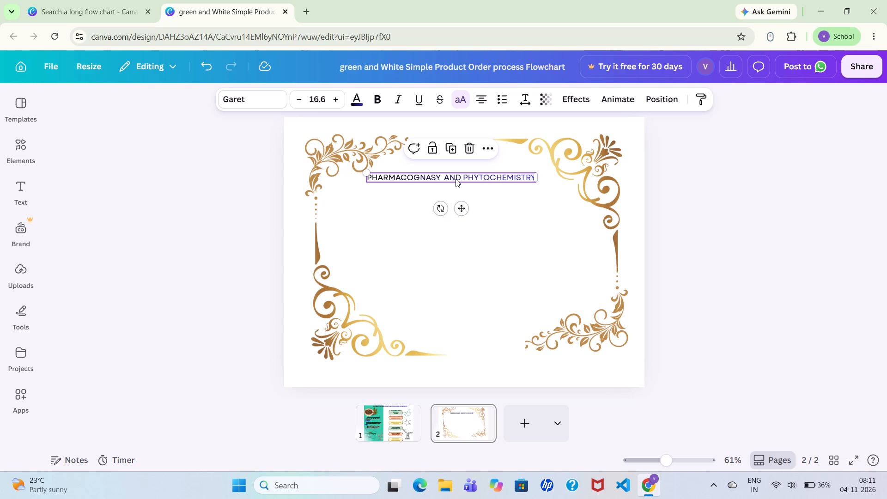
click(359, 100)
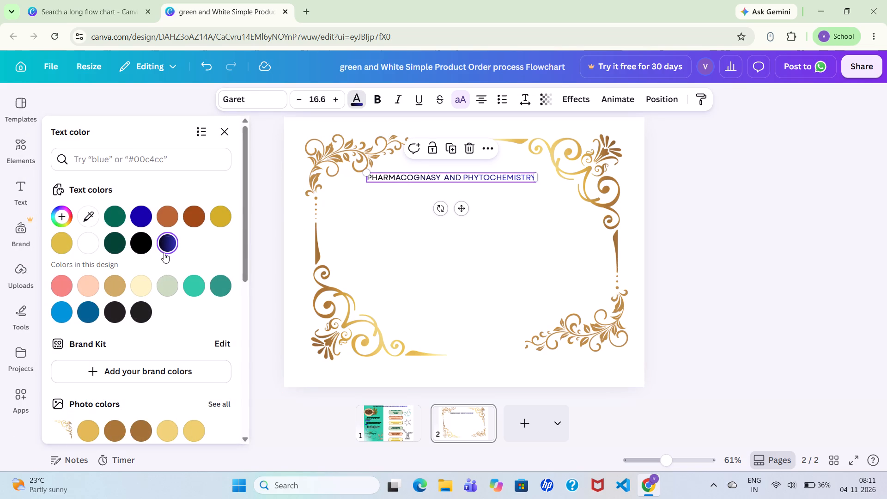
click(60, 216)
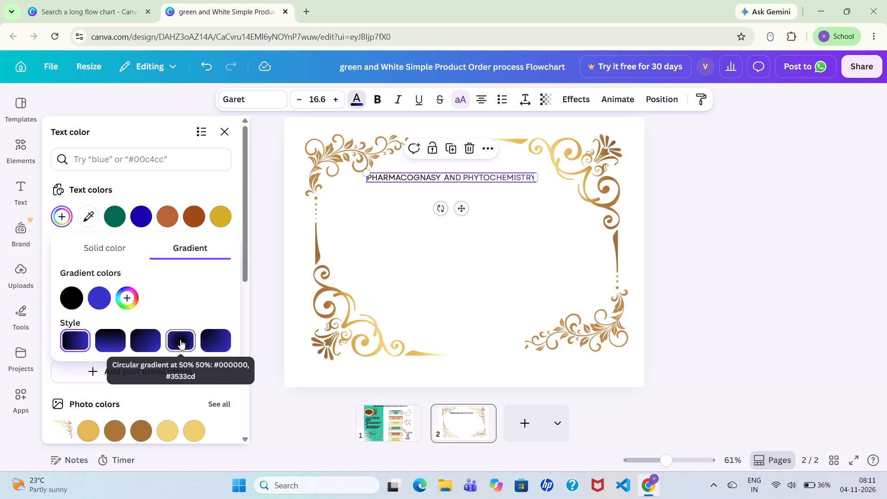
click(145, 340)
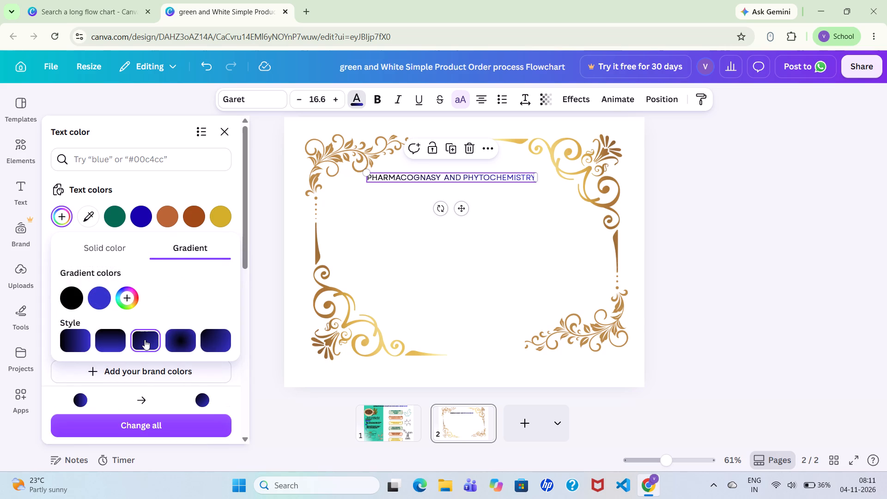
double_click(145, 340)
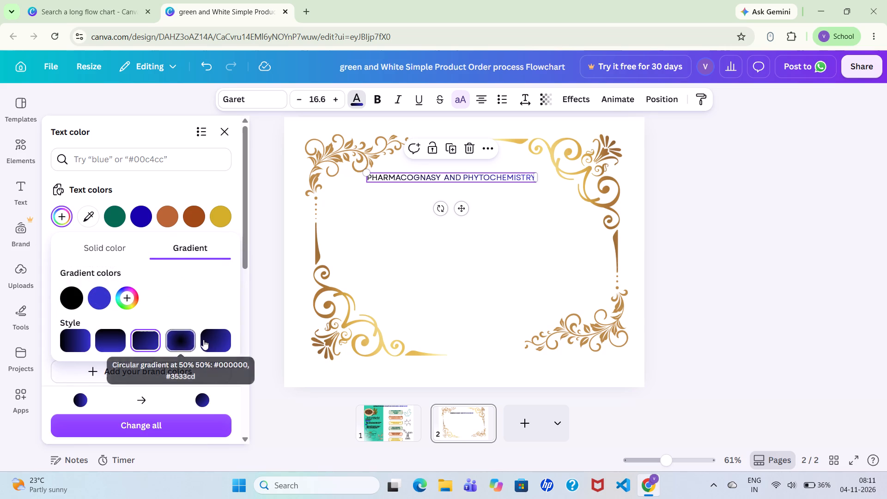
click(206, 339)
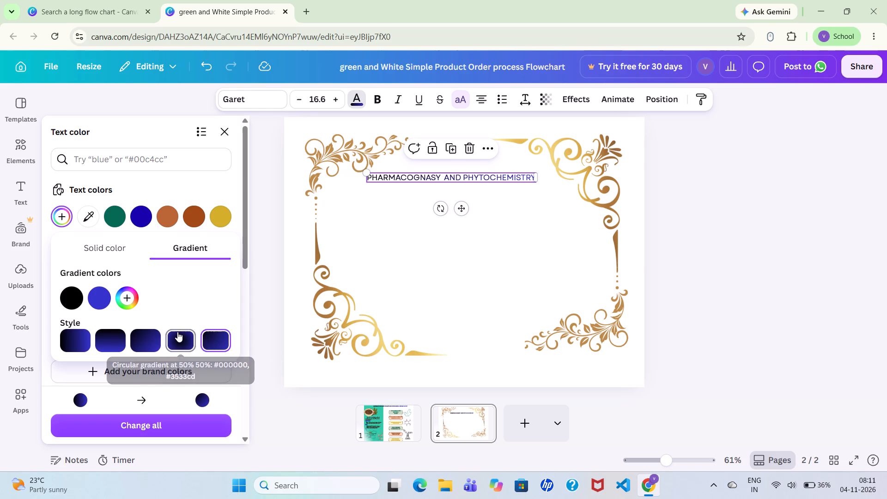
drag(177, 331, 139, 342)
drag(139, 342, 208, 342)
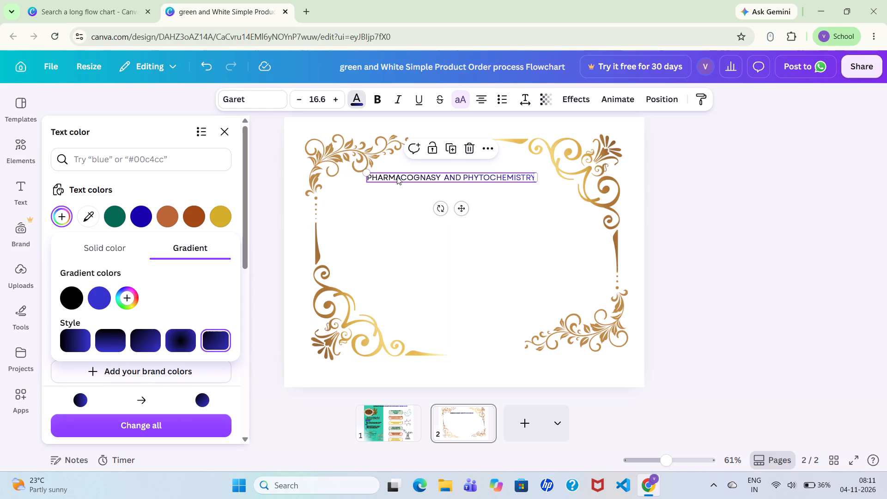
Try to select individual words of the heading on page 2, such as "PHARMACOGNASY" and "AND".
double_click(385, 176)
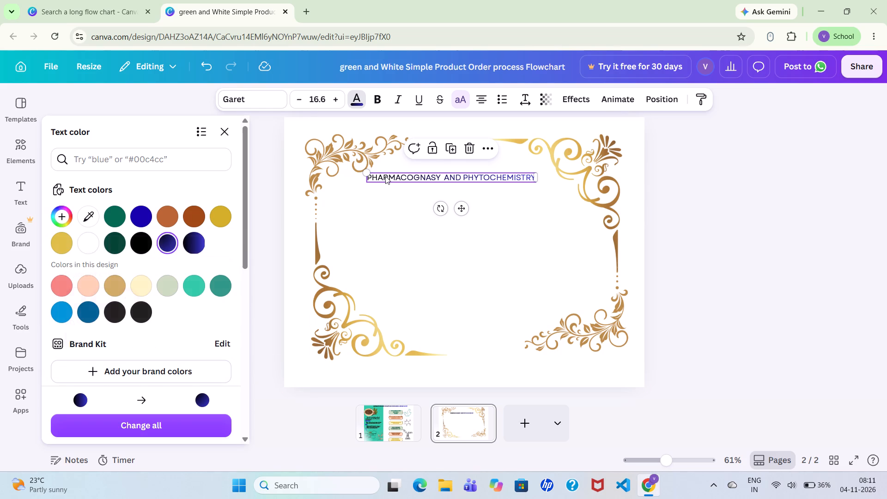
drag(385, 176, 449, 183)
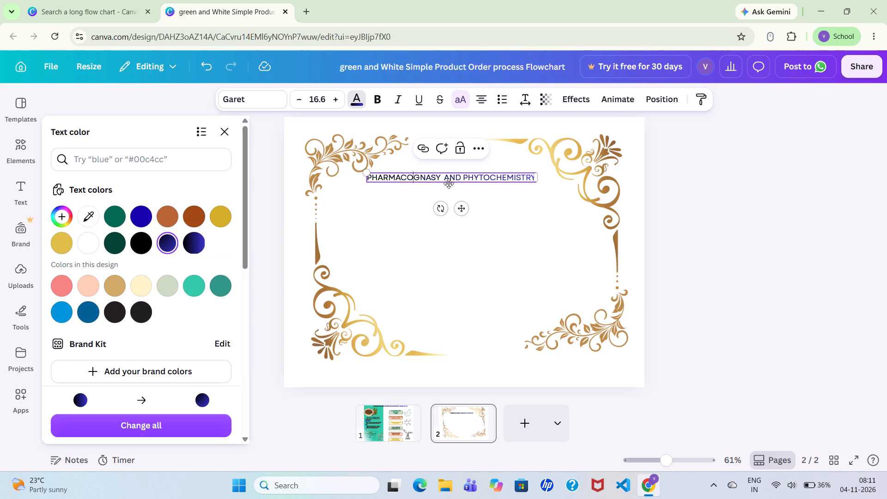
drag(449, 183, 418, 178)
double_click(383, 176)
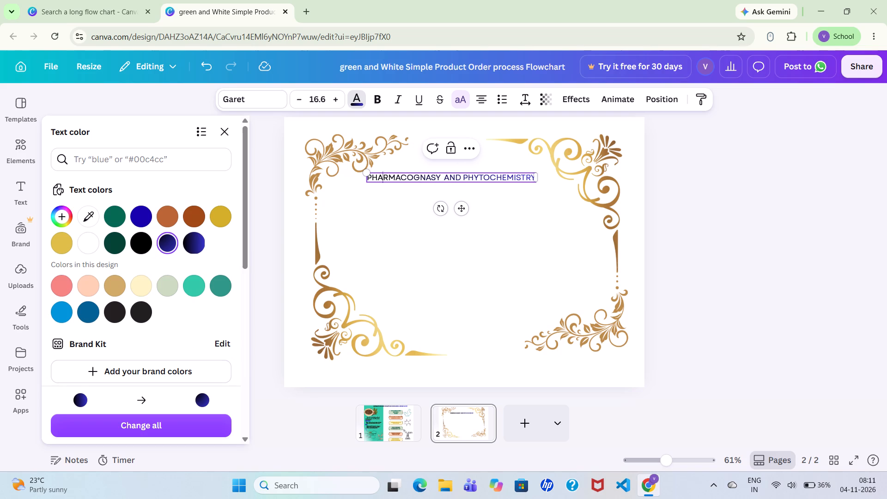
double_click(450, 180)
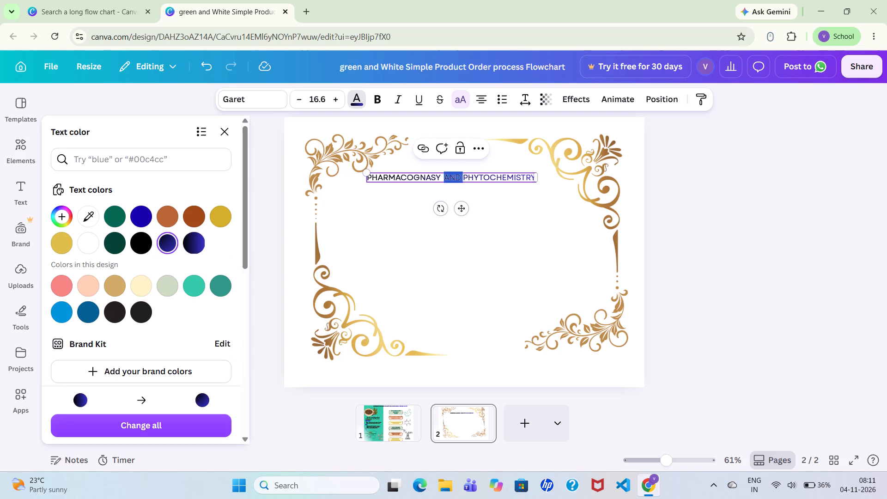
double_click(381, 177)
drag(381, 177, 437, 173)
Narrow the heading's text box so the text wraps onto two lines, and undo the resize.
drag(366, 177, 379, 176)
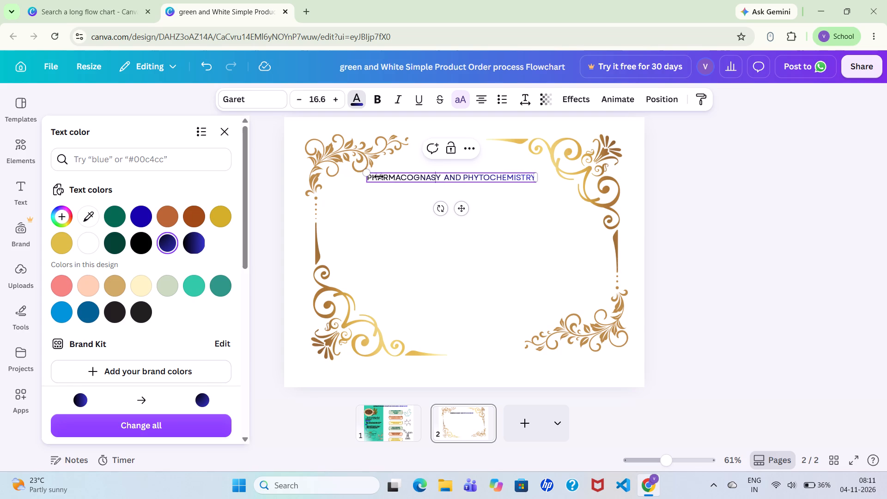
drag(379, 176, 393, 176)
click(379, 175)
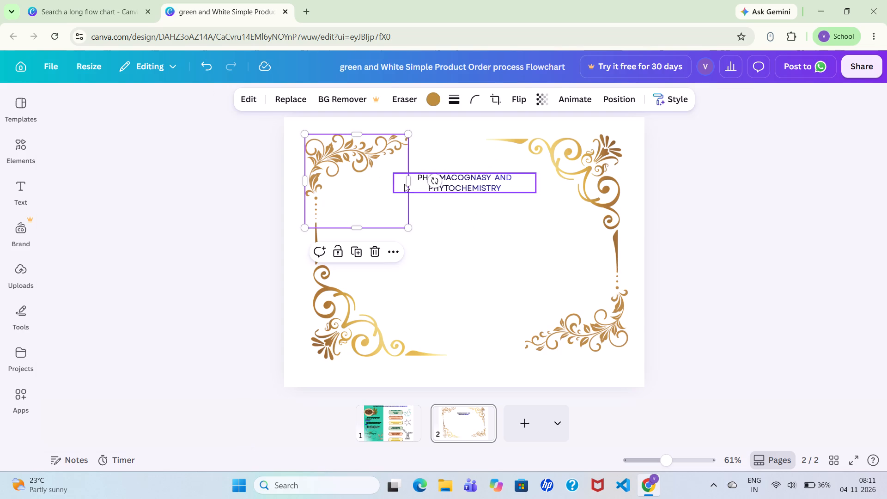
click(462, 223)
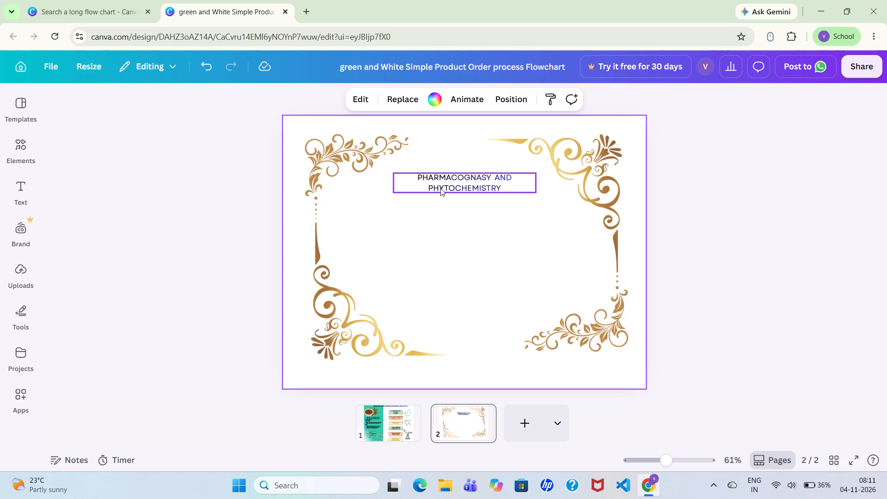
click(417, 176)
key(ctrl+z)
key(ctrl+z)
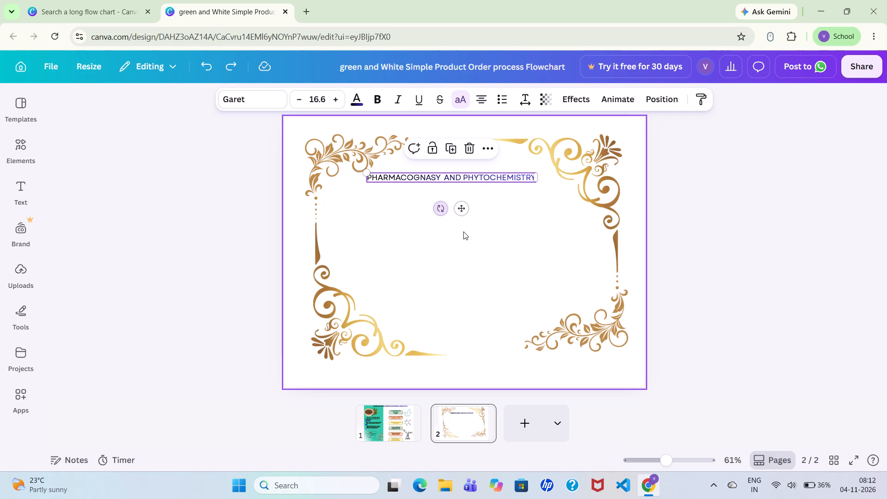
Move the heading on page 2 slightly away from the upper-left leafy ornament, keeping it between the upper corners.
click(459, 209)
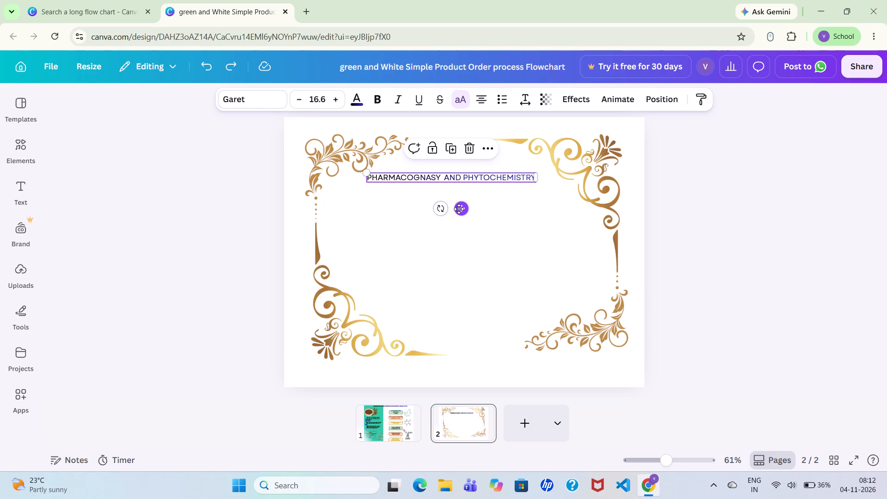
drag(460, 209, 466, 208)
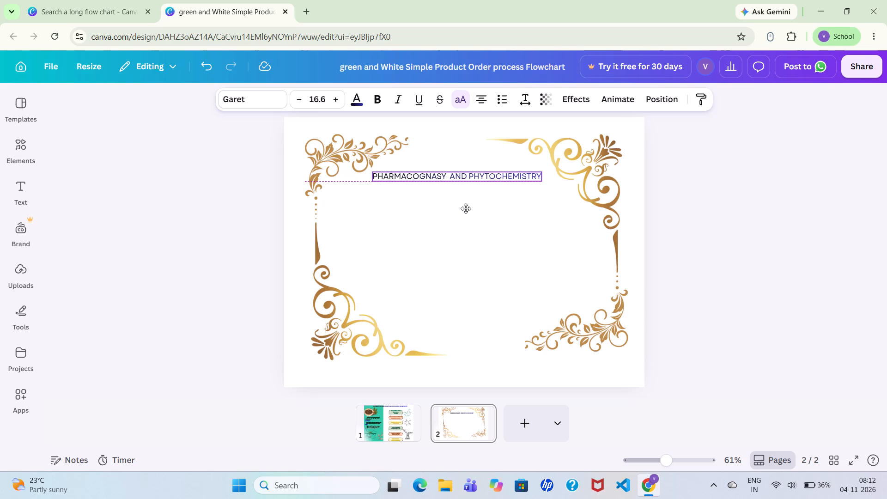
drag(466, 208, 467, 208)
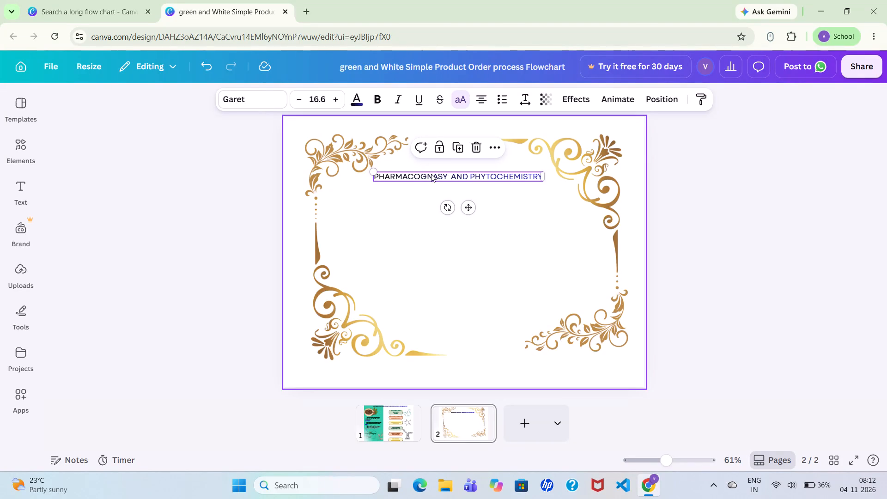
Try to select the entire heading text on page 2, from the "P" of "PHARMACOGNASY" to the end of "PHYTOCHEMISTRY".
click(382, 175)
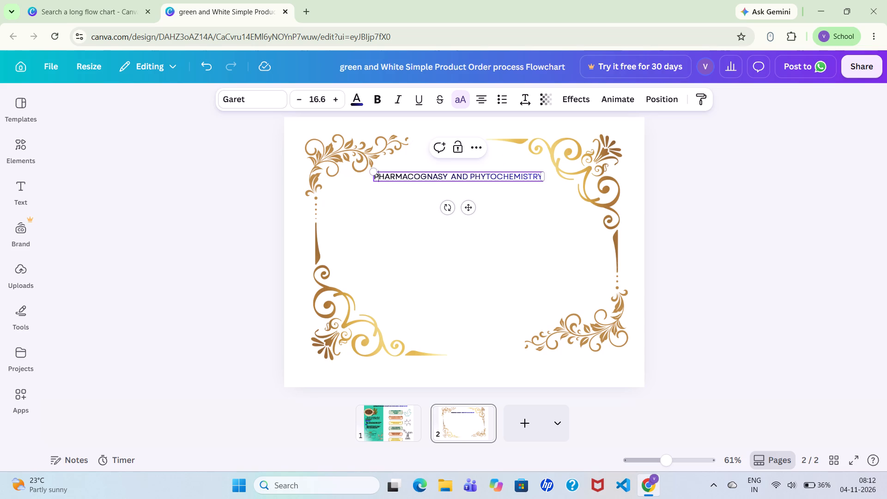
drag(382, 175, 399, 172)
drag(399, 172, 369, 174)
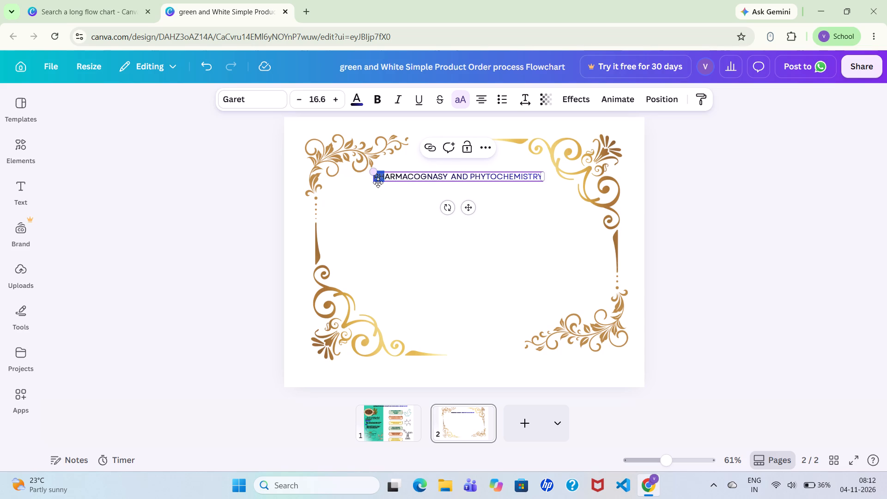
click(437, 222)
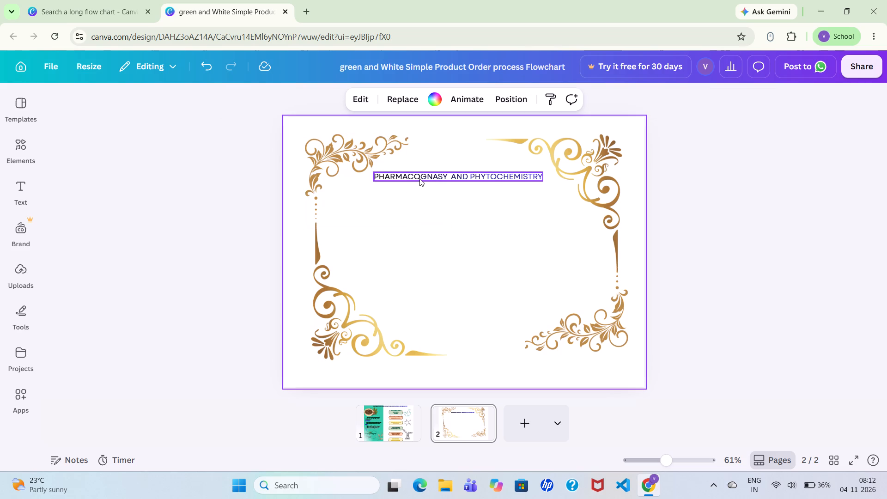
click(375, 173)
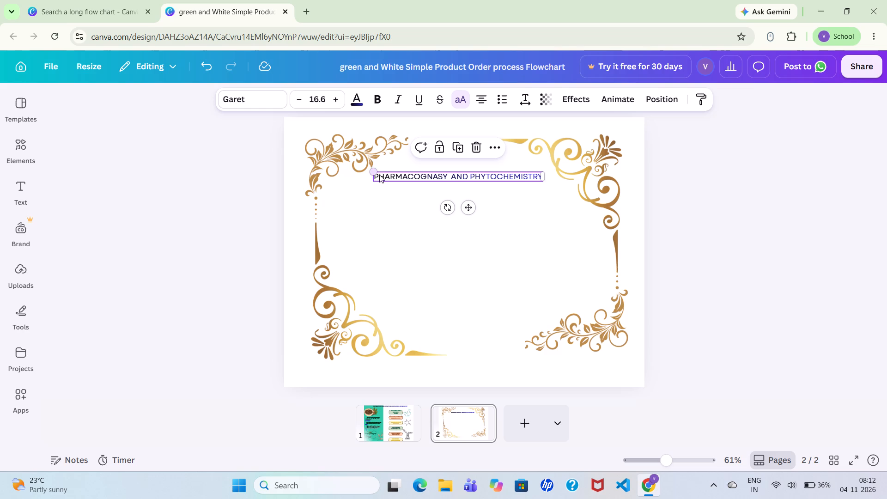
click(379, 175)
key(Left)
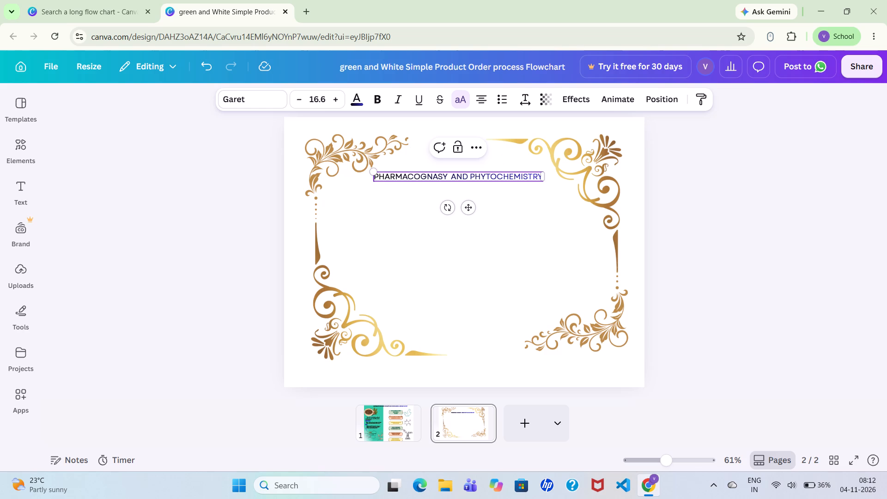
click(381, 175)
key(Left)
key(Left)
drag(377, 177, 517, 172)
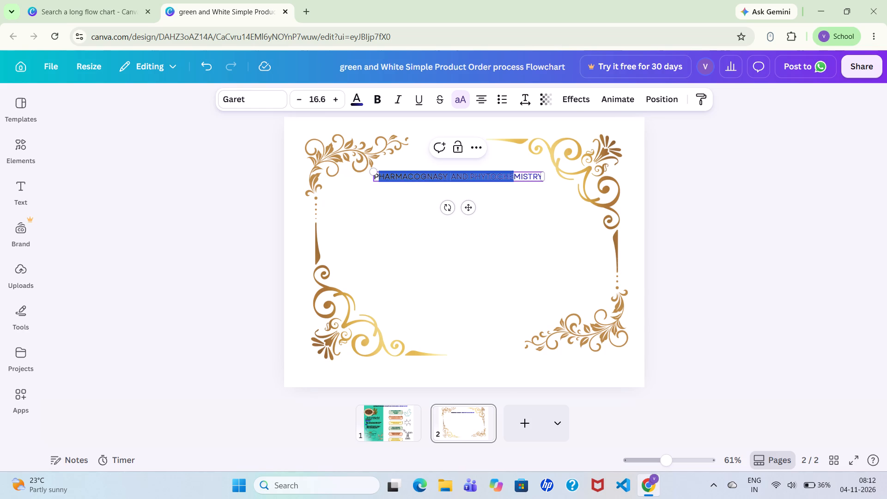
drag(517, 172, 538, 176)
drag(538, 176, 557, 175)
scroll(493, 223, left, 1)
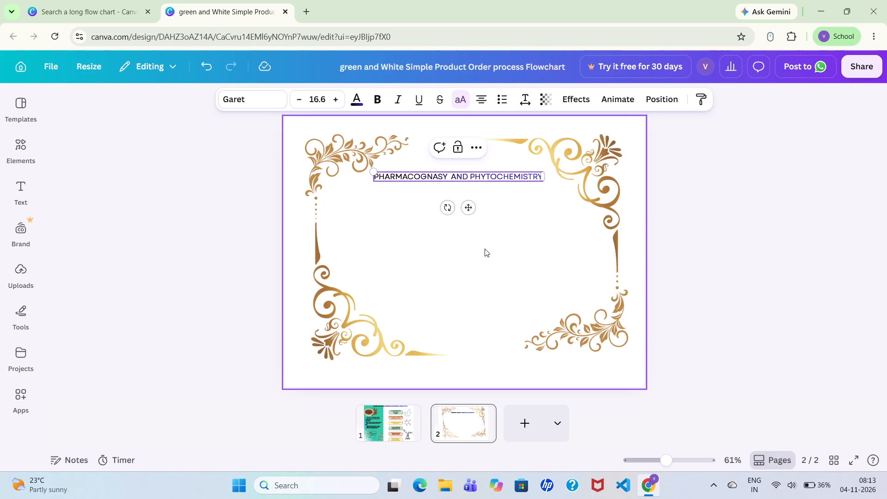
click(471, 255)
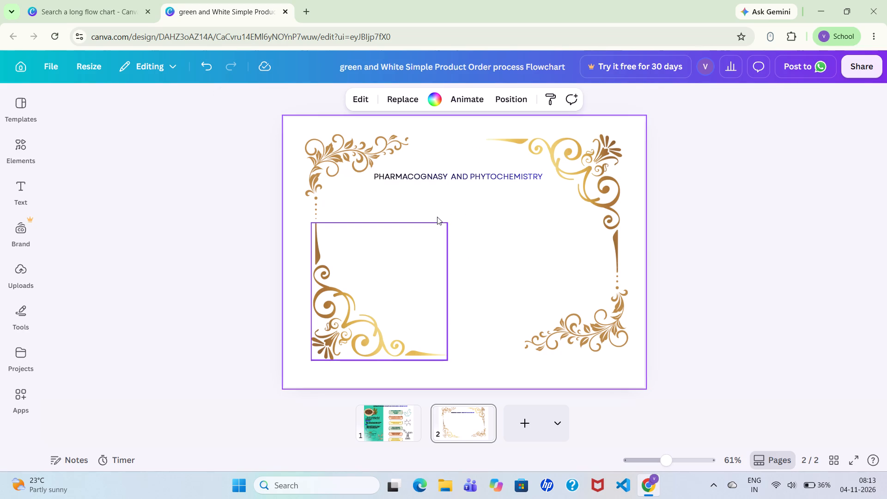
Change the font of the whole "PHARMACOGNASY AND PHYTOCHEMISTRY" heading on page 2 to Shrikhand.
click(380, 171)
click(380, 172)
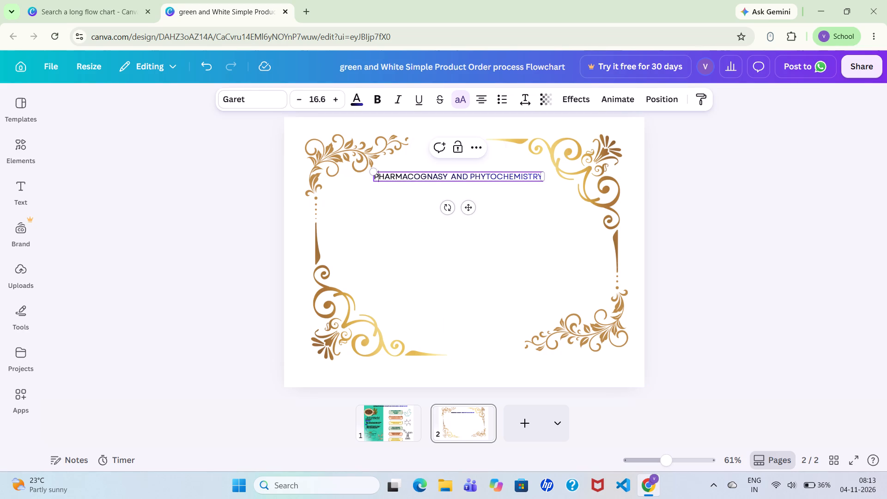
key(Left)
key(Left)
key(Left)
drag(375, 176, 526, 180)
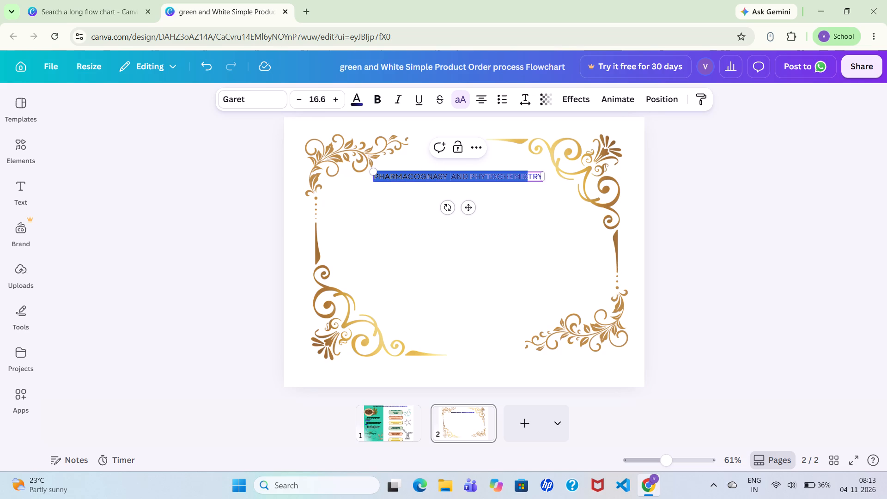
drag(526, 180, 550, 172)
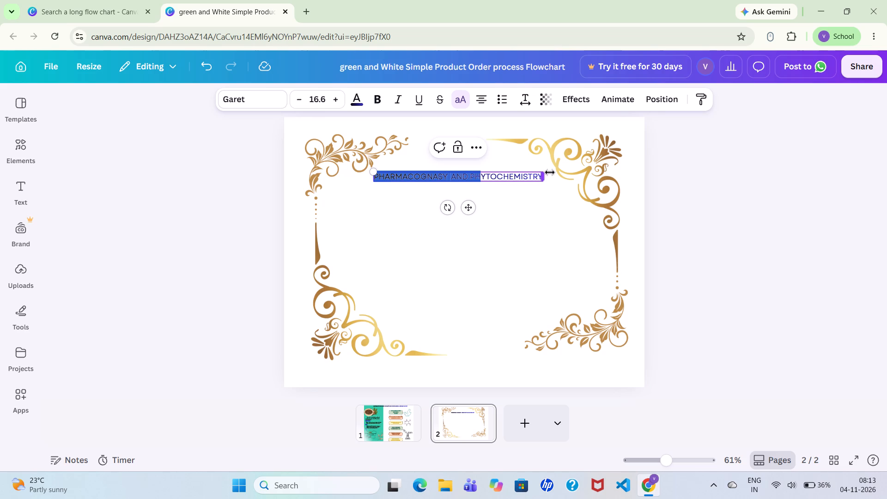
drag(550, 172, 571, 164)
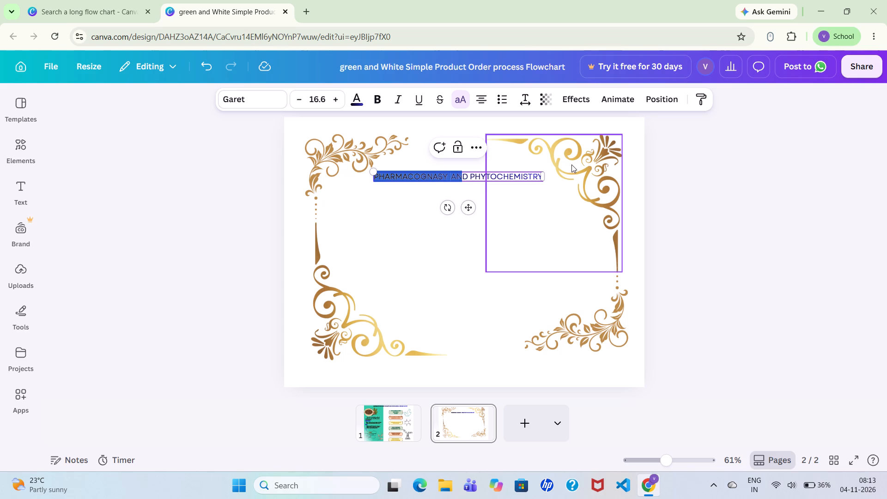
drag(571, 164, 660, 170)
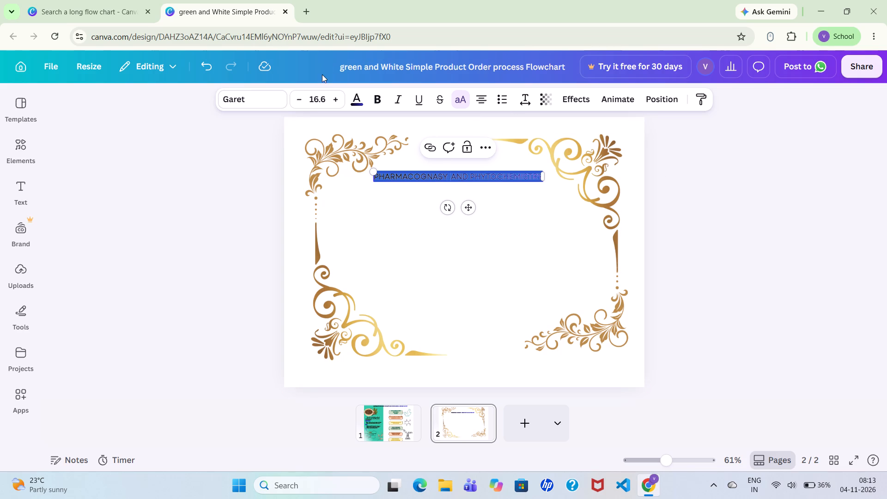
double_click(272, 98)
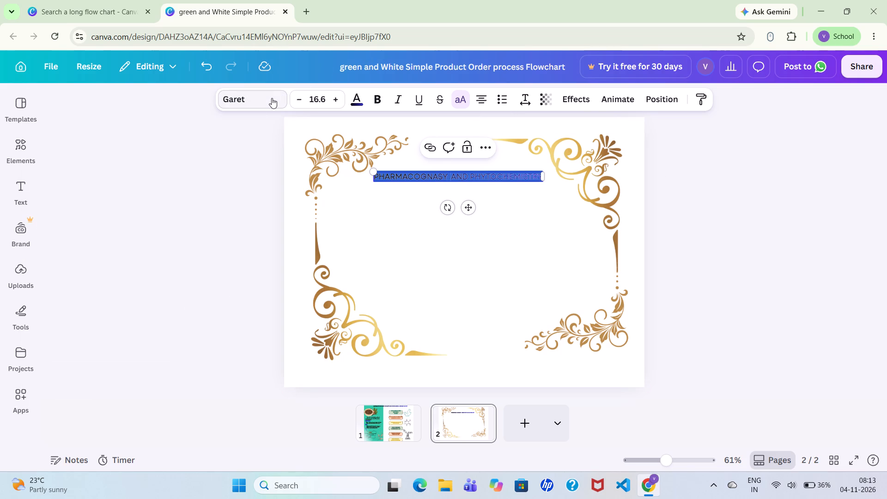
click(272, 98)
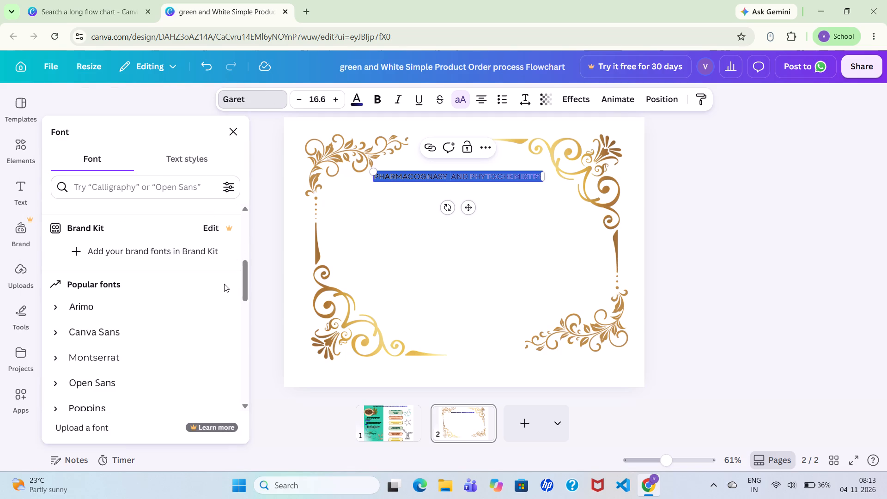
click(245, 410)
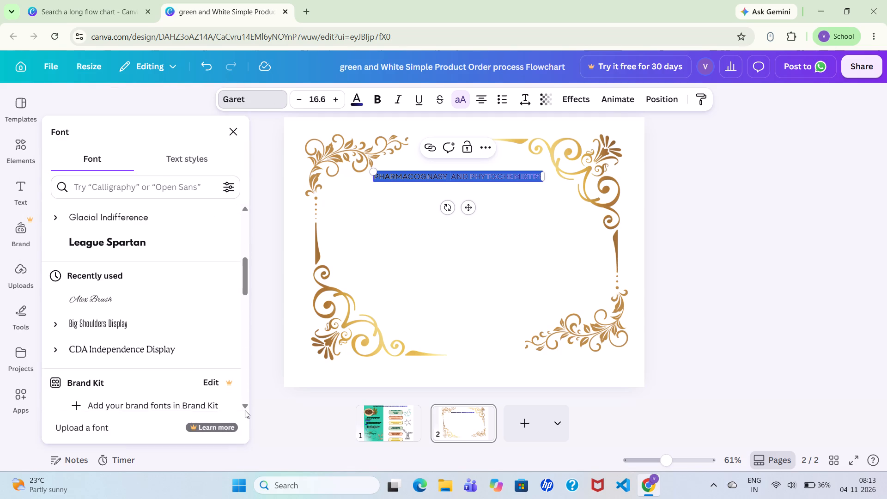
click(245, 410)
click(245, 410)
triple_click(245, 410)
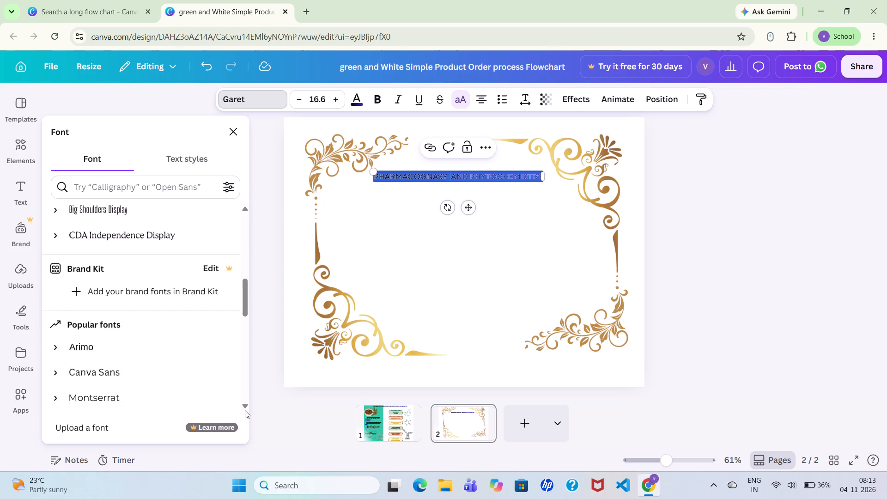
triple_click(245, 410)
double_click(245, 410)
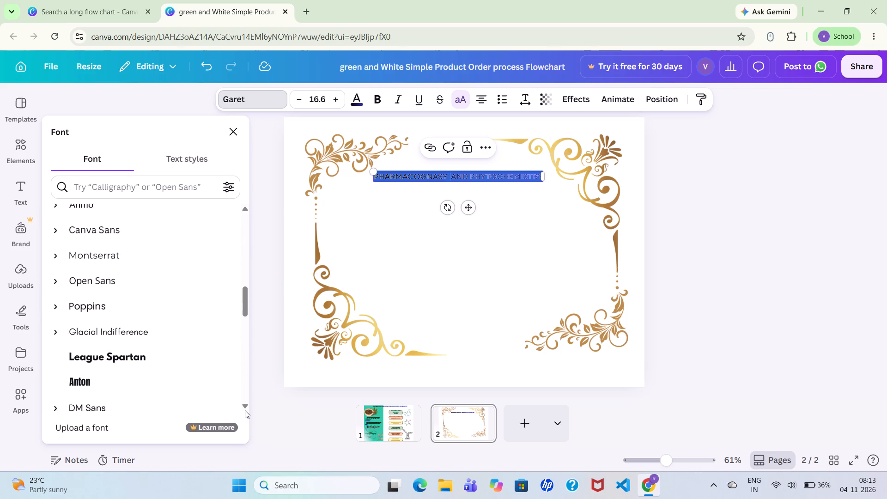
click(245, 410)
double_click(245, 410)
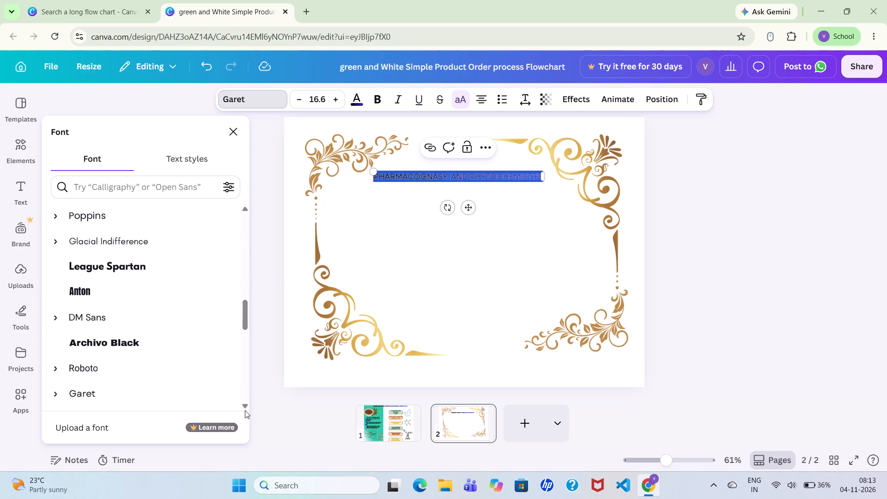
click(245, 410)
click(245, 410)
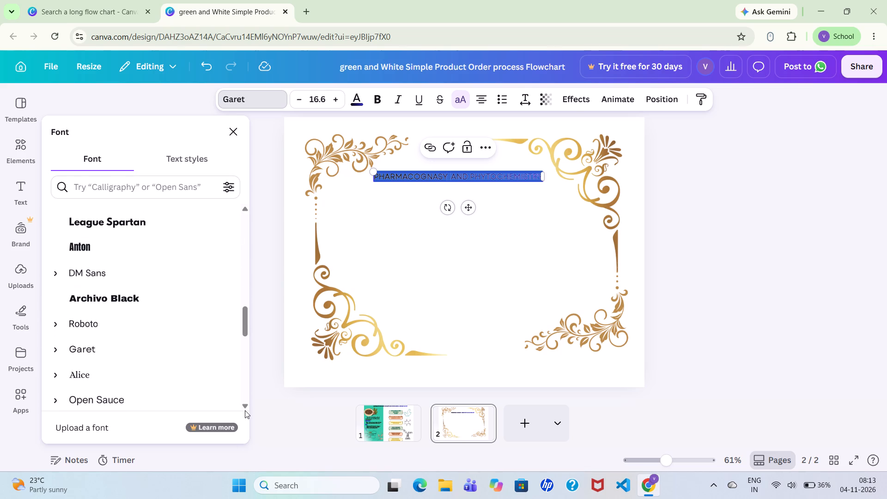
click(245, 410)
click(245, 410)
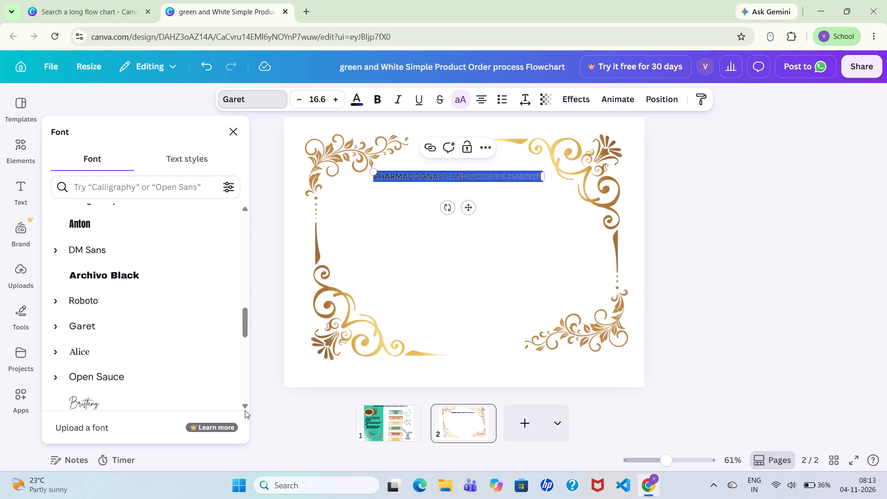
click(245, 410)
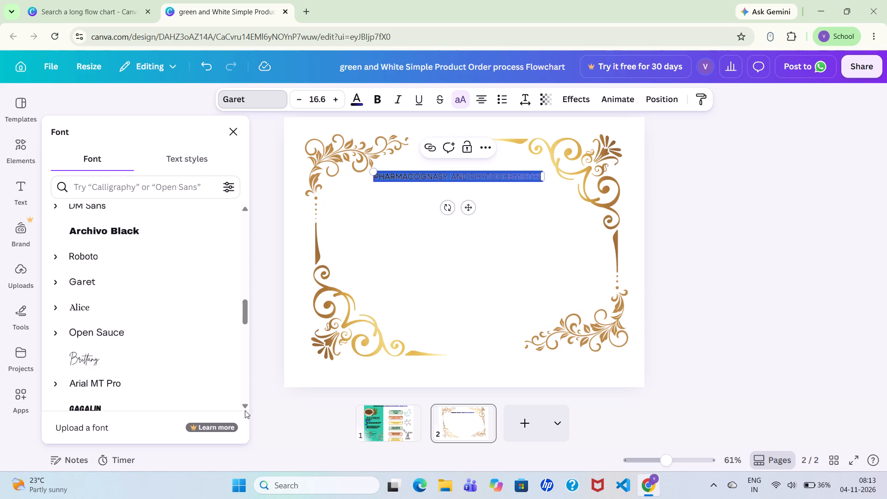
click(245, 410)
click(245, 410)
click(245, 410)
click(245, 410)
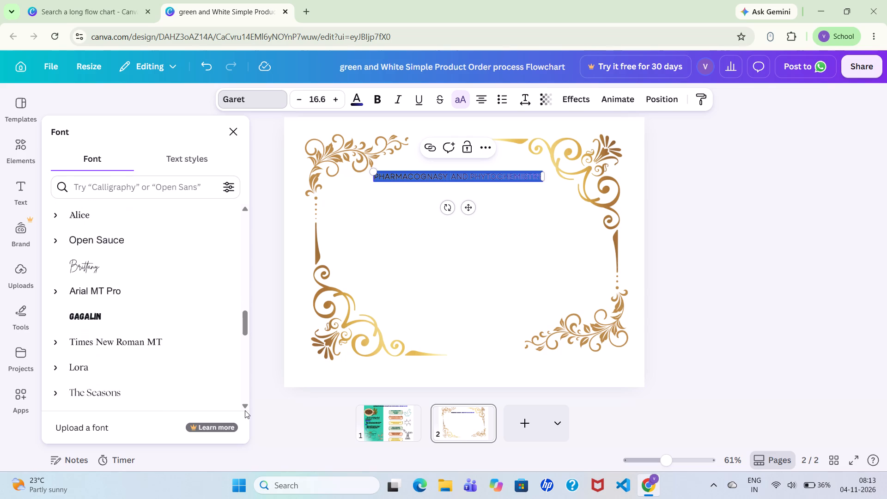
click(245, 410)
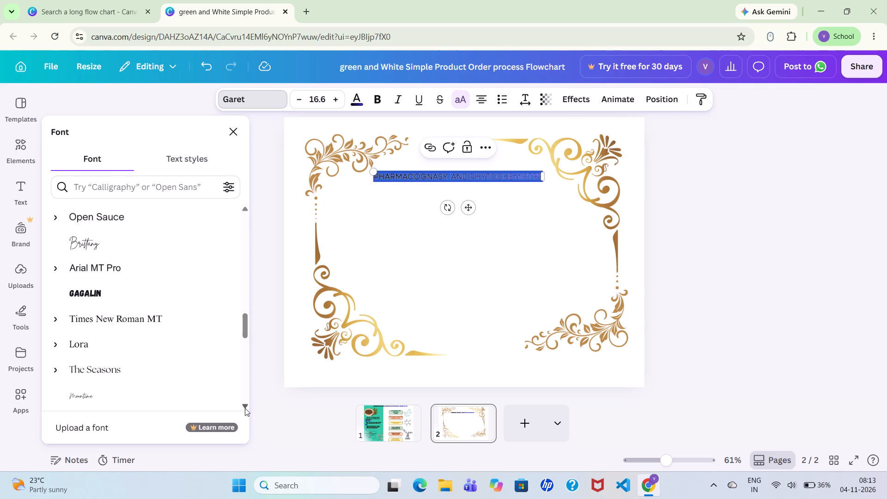
click(245, 408)
click(245, 408)
click(245, 408)
click(245, 408)
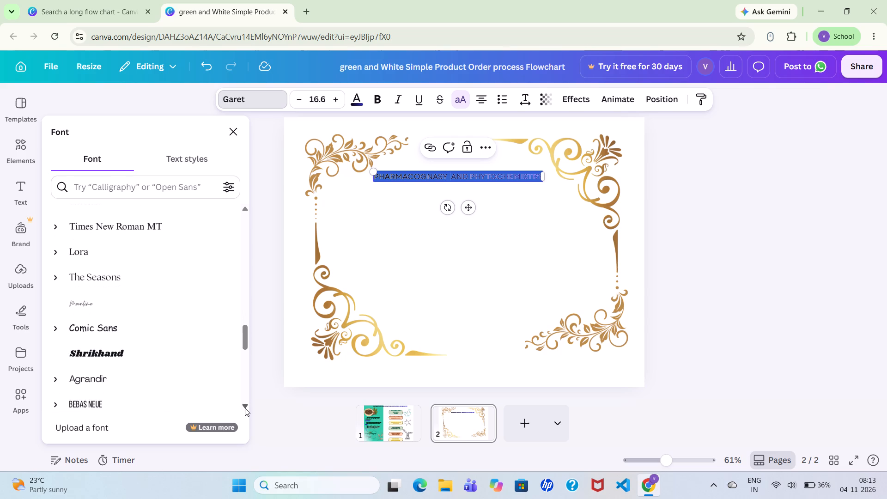
click(114, 354)
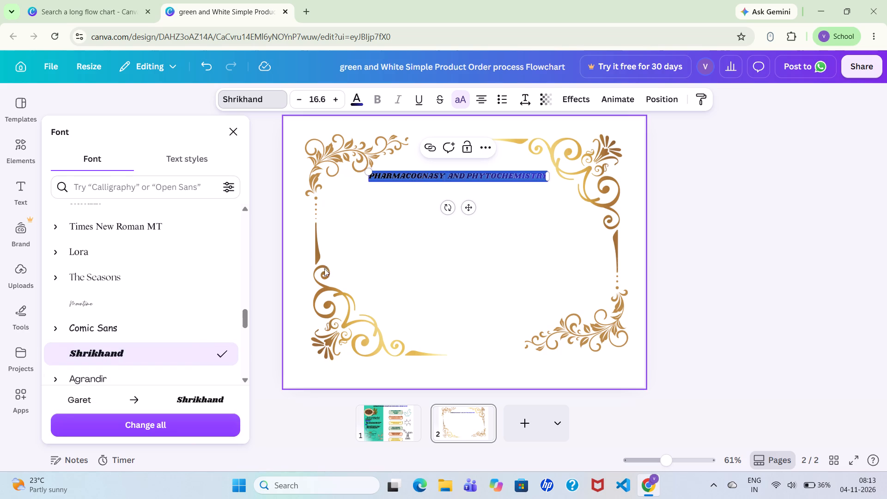
click(476, 233)
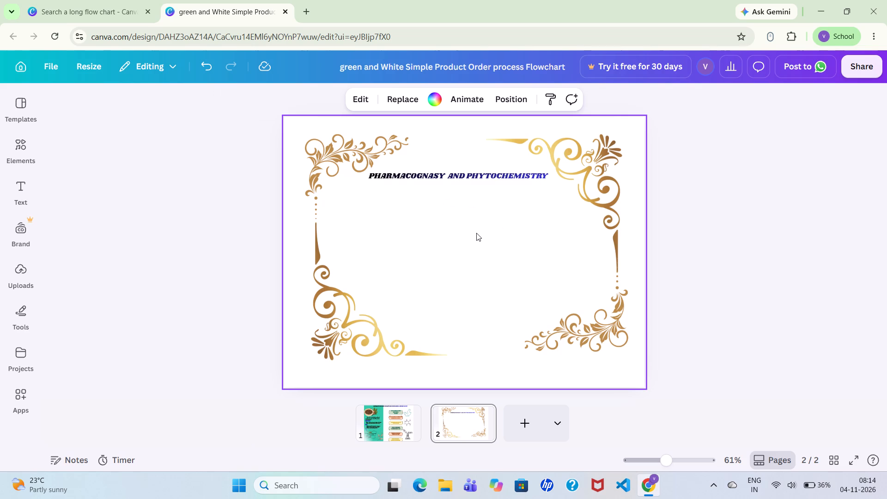
Add a text box reading "ASSIGNMENT -1" in the middle of page 2, below the heading.
key(t)
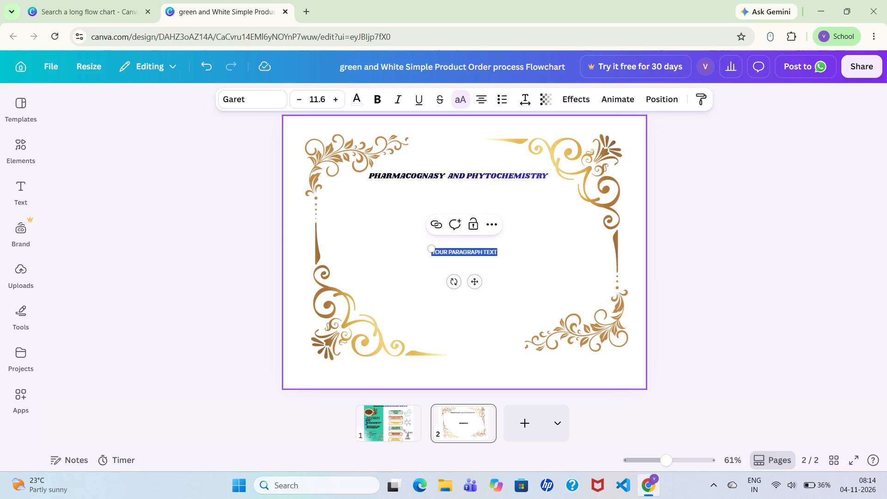
key(BackSpace)
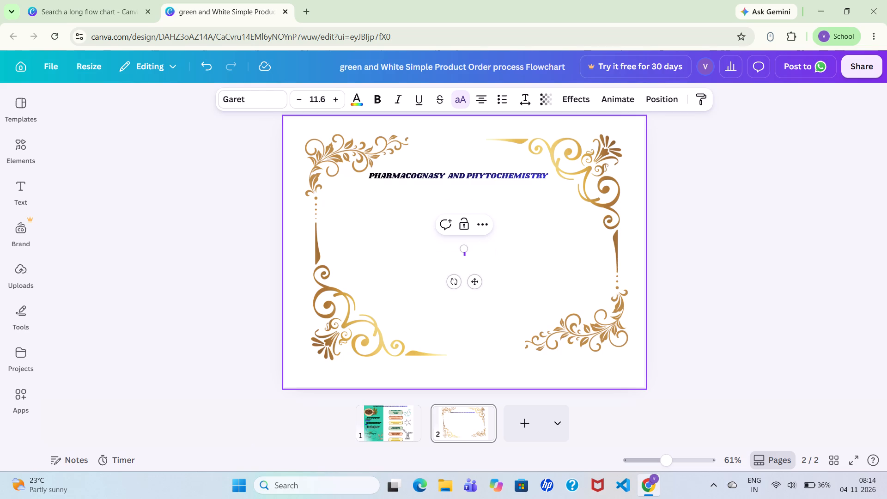
key(a)
text(ssien)
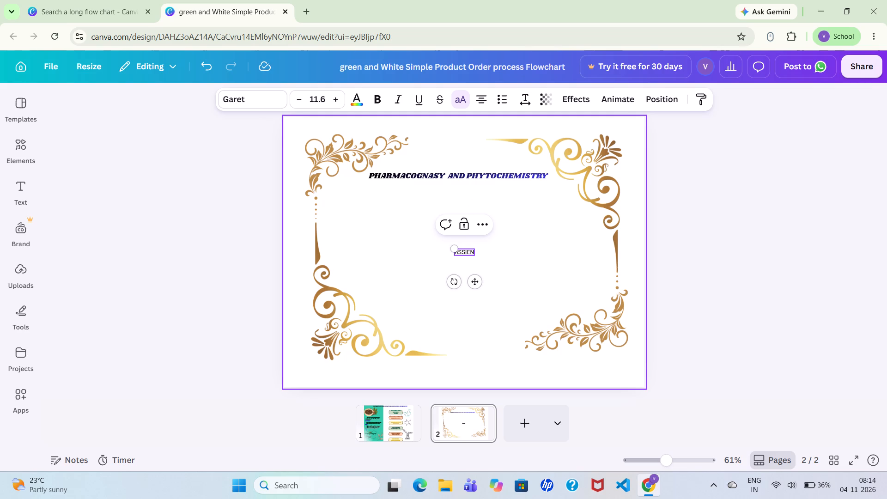
key(BackSpace)
key(BackSpace)
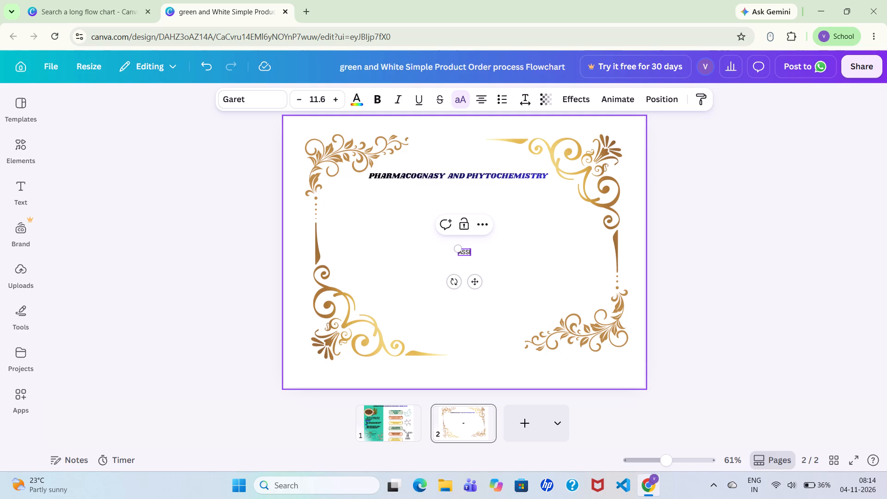
text(gnment)
key(space)
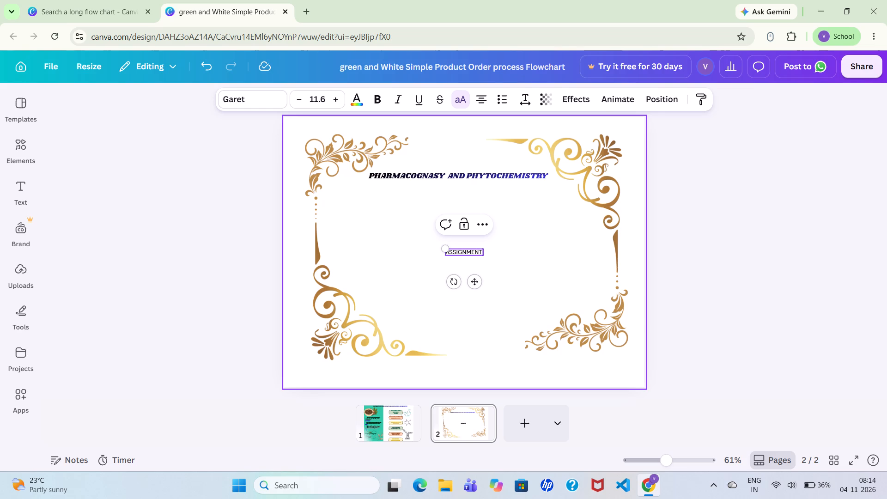
key(minus)
key(1)
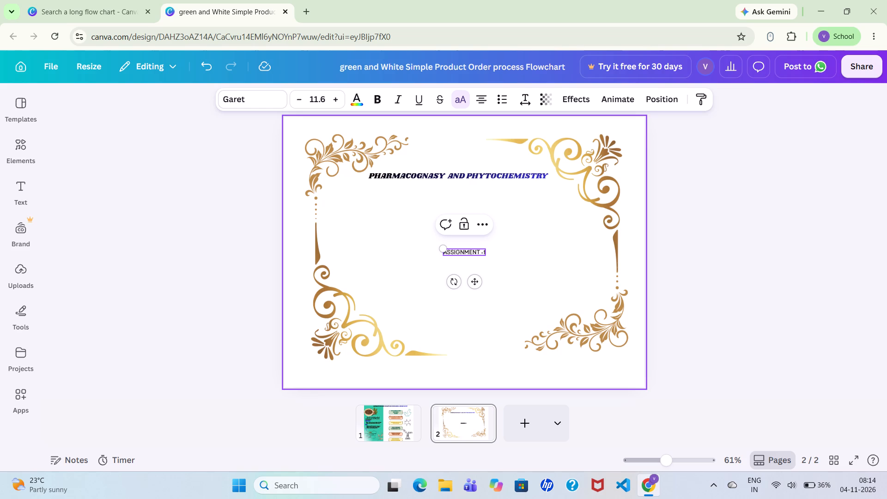
Nudge the gold swirl ornament in page 2's upper-right corner slightly to the right.
click(526, 171)
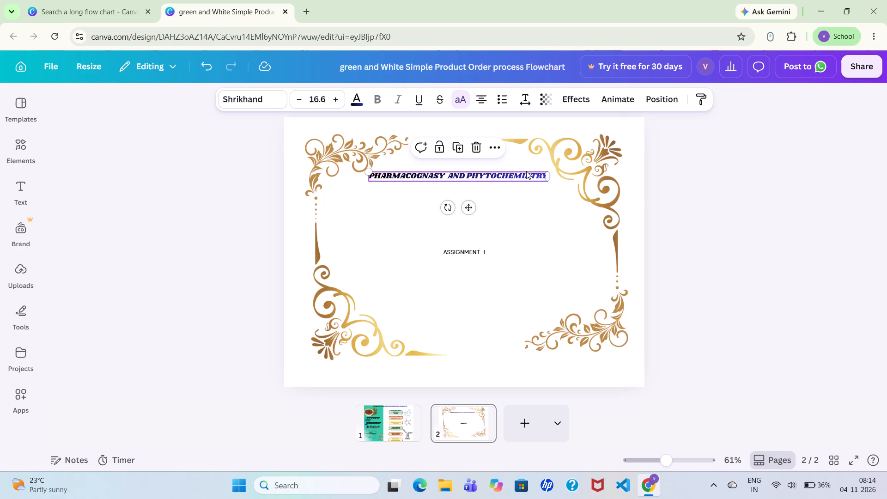
double_click(526, 171)
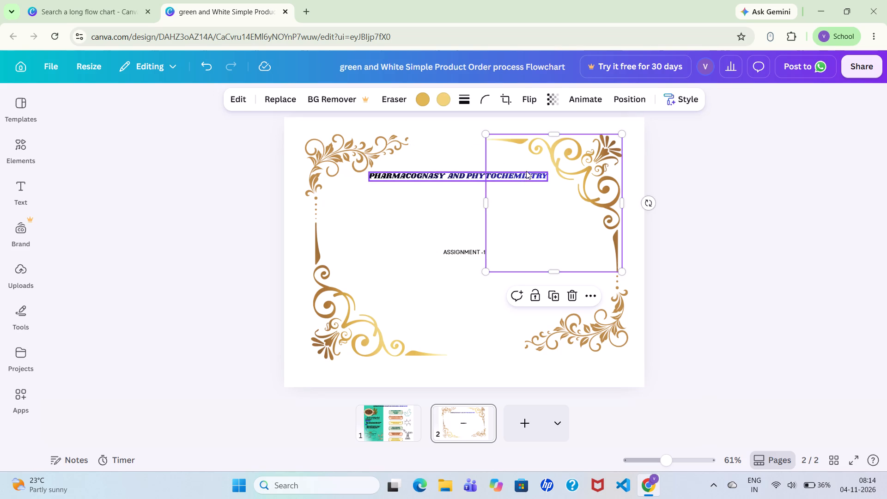
key(Right)
key(Right)
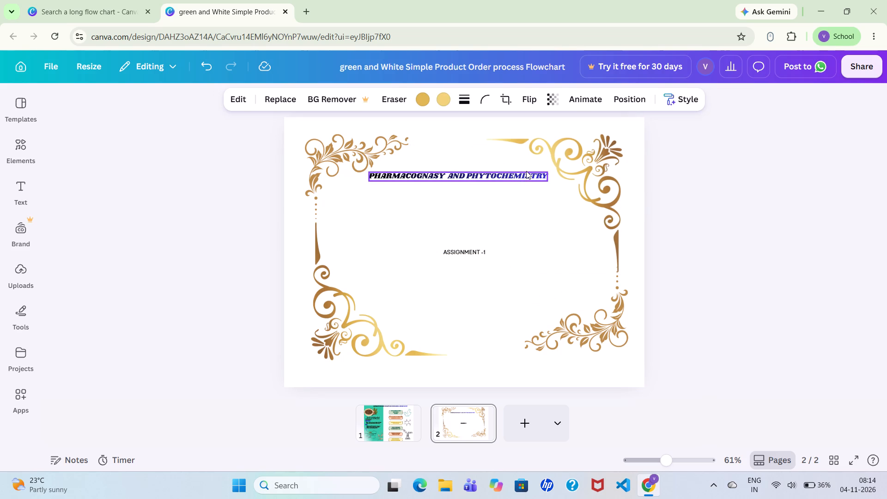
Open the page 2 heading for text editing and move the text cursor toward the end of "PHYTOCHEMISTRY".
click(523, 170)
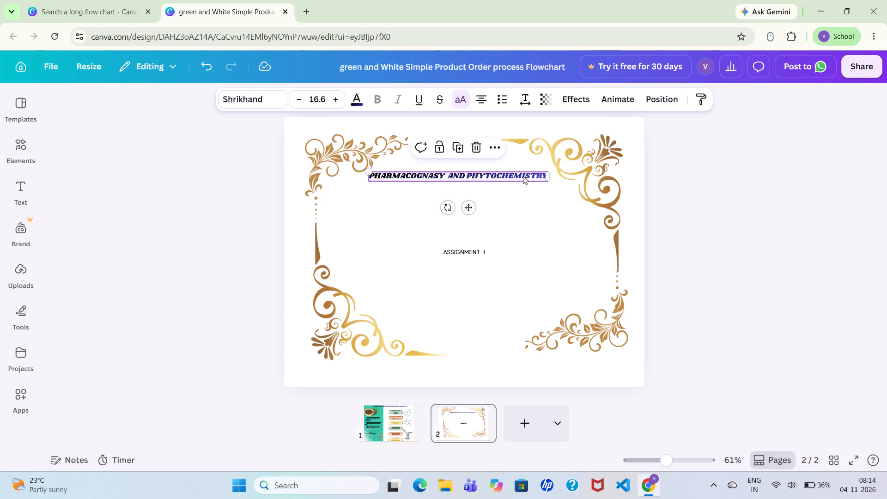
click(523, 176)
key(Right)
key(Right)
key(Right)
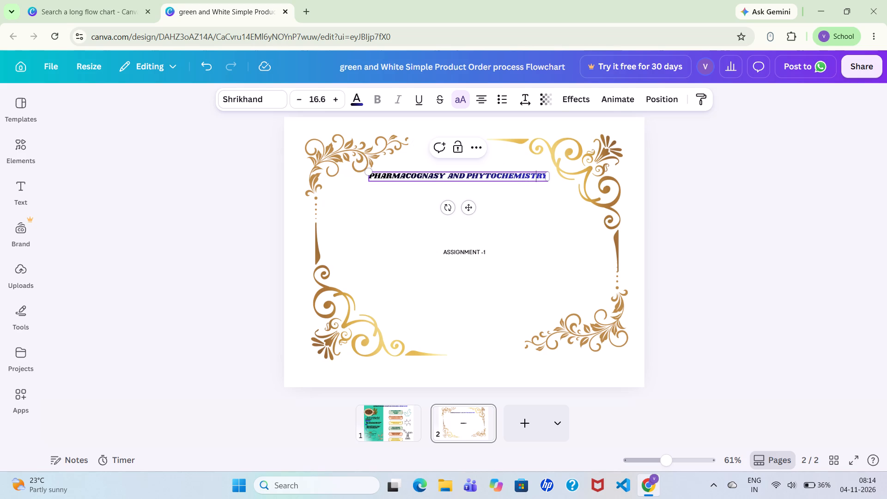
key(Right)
Open YouTube in a new browser tab.
click(304, 16)
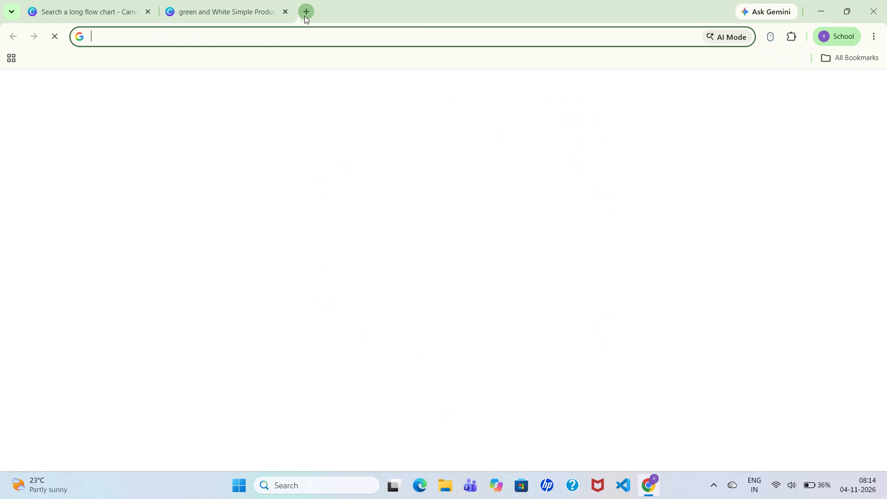
text(you)
key(Return)
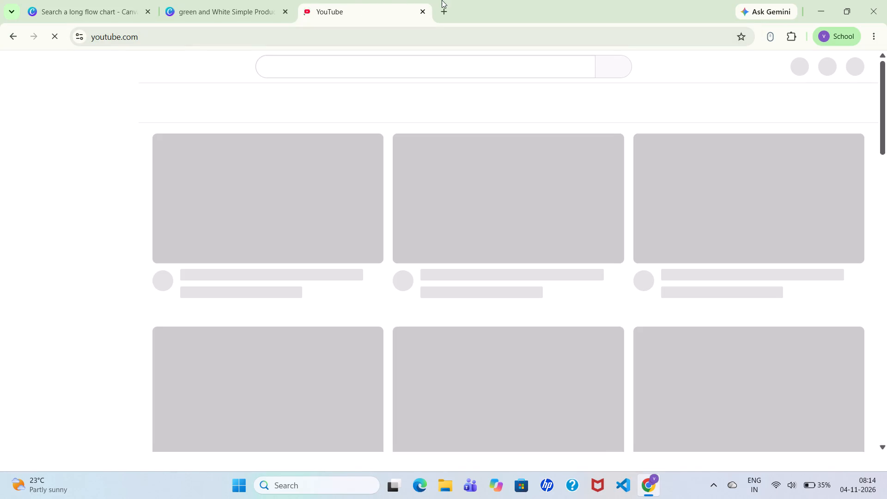
Minimize the browser and launch Kuro from the desktop.
click(822, 0)
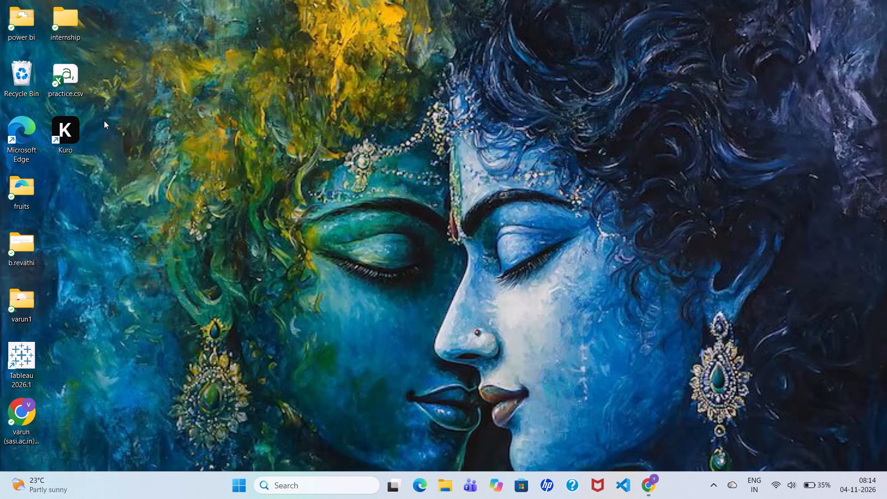
double_click(80, 122)
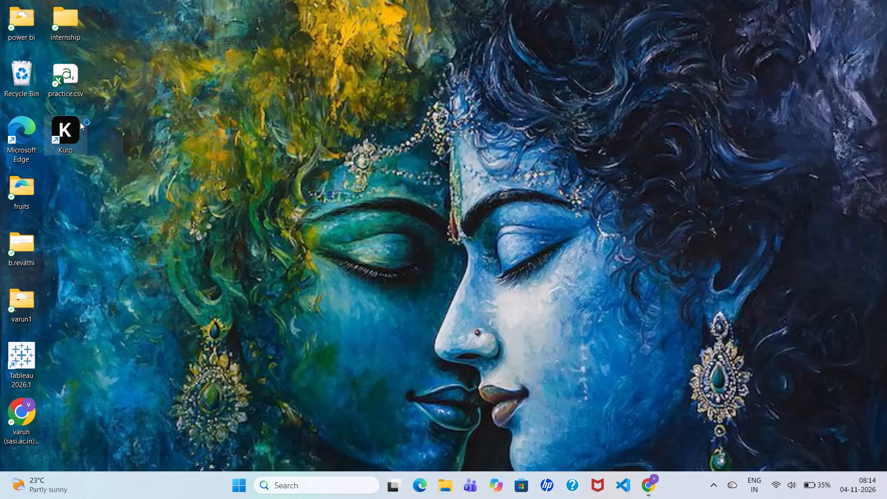
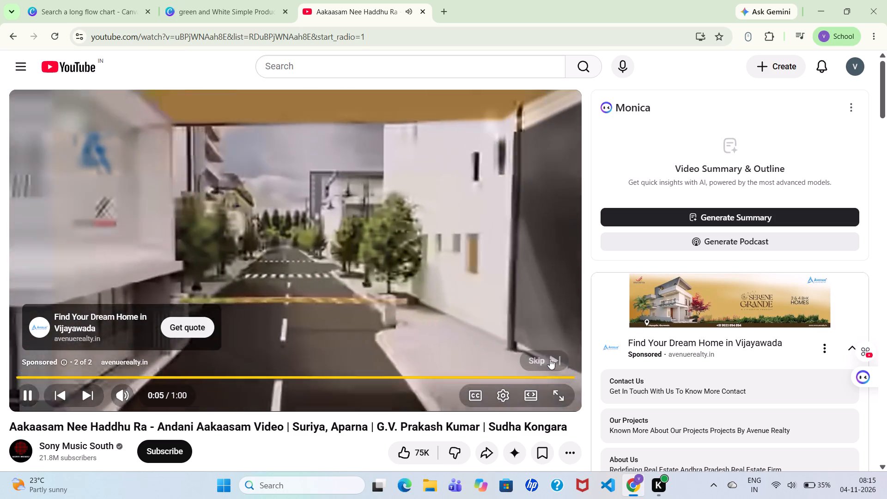
Skip the advertisement playing before the YouTube video.
click(553, 361)
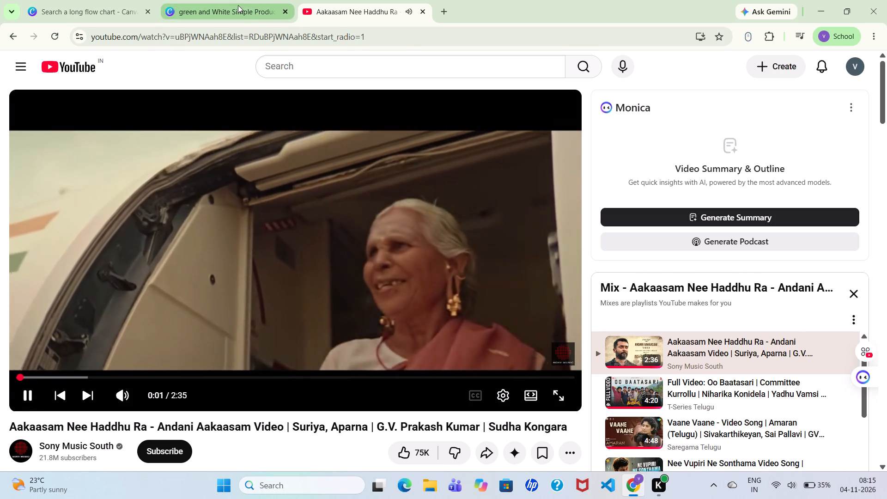
Return to the Canva flowchart design and append "- 2" to the page 2 heading after "PHYTOCHEMISTRY".
click(238, 5)
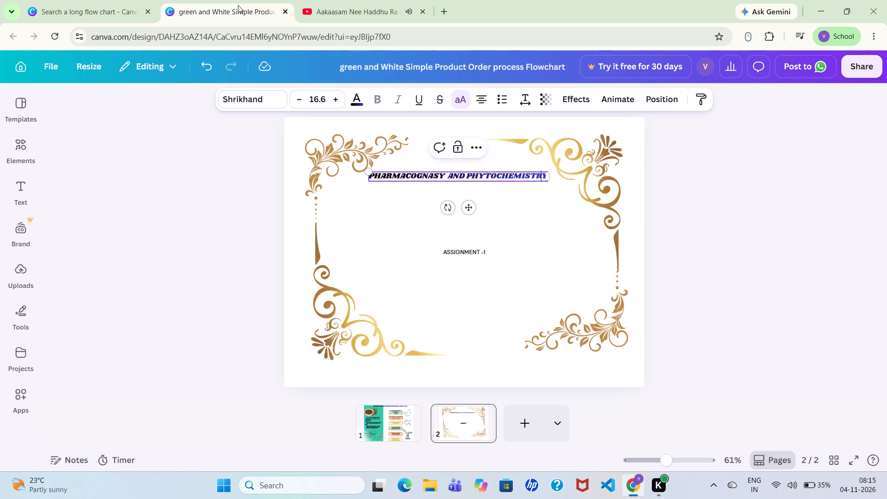
key(Right)
key(Right)
key(Right)
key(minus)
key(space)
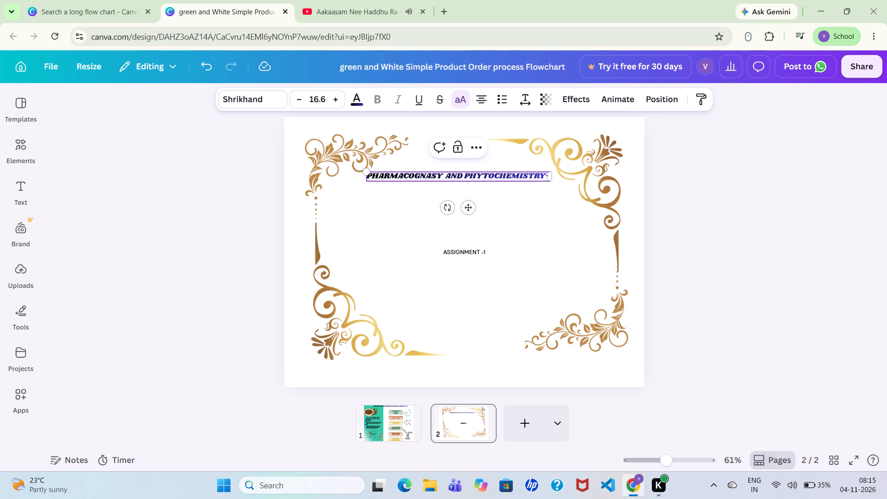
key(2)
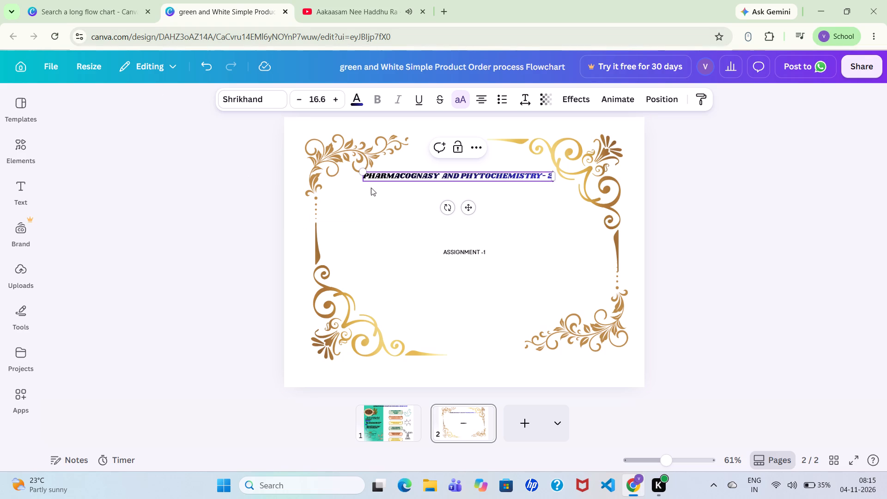
Enlarge the "ASSIGNMENT -1" text on page 2 to font size 16.7.
click(462, 248)
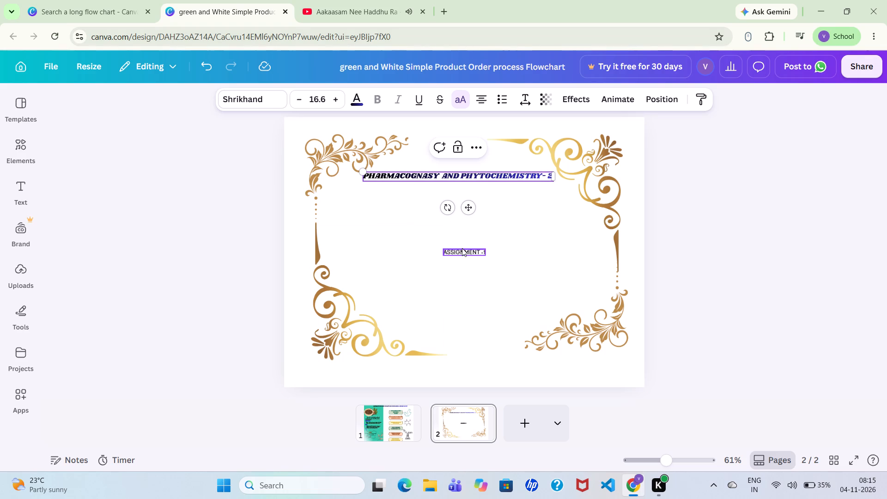
double_click(462, 248)
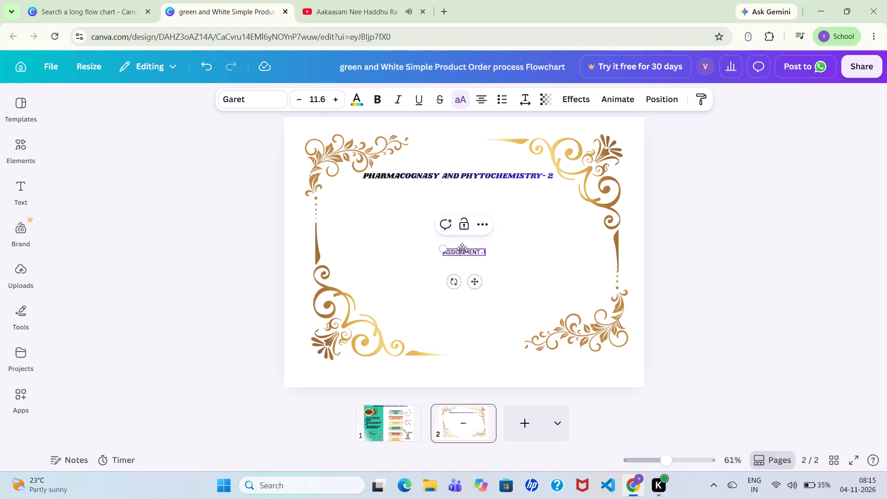
double_click(462, 248)
double_click(462, 248)
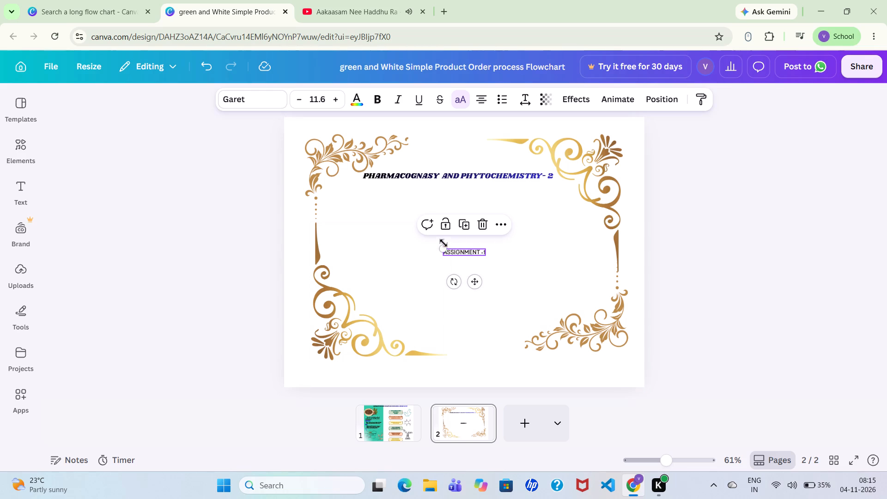
drag(445, 247, 437, 241)
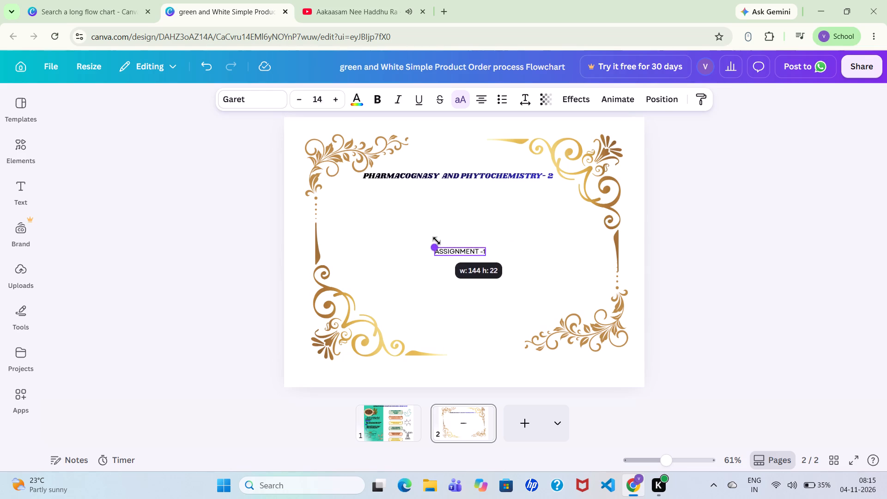
drag(437, 241, 435, 238)
double_click(455, 246)
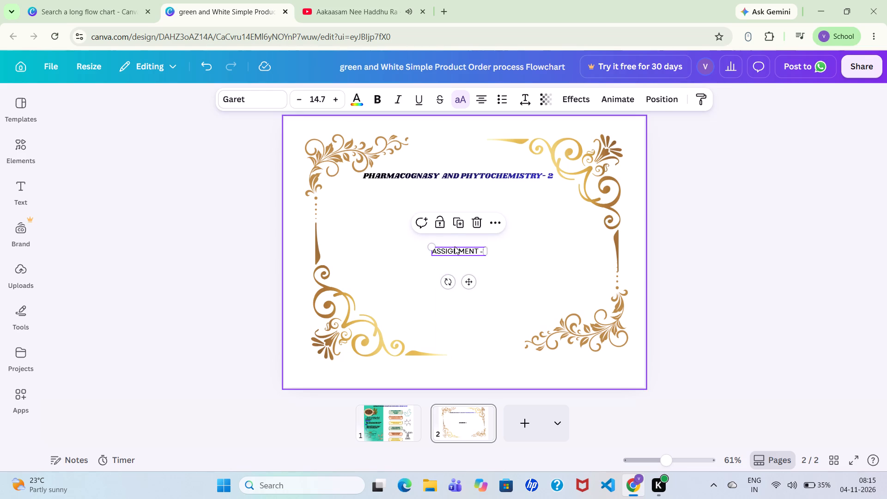
double_click(455, 246)
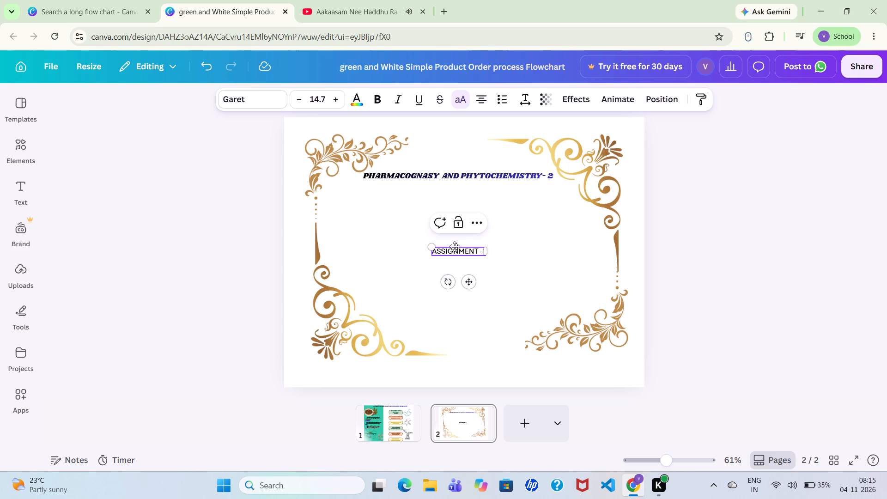
double_click(452, 252)
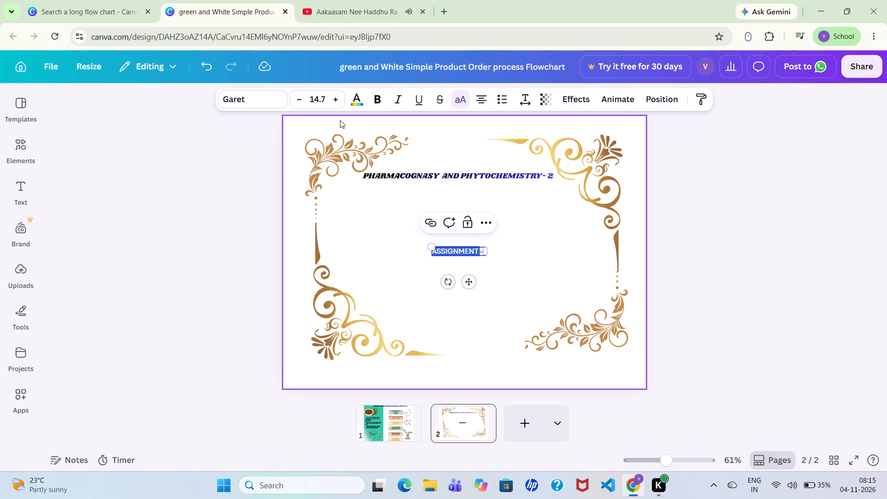
click(334, 103)
click(334, 103)
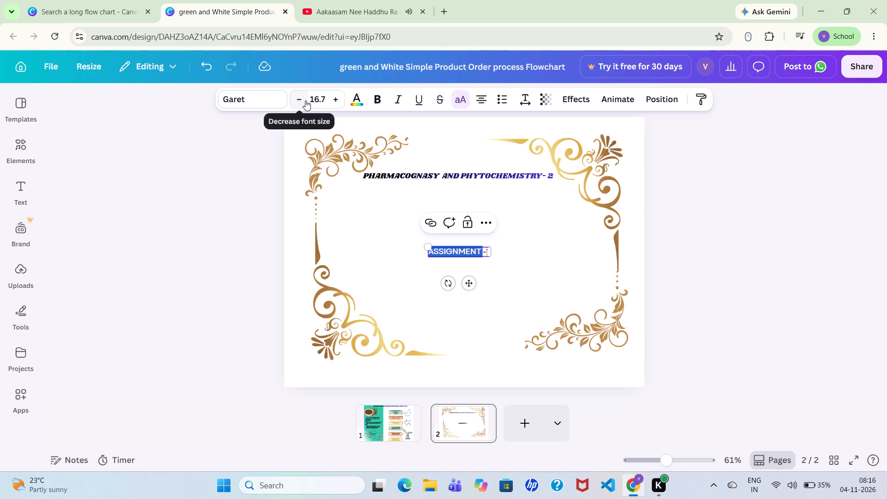
Change the font of the "ASSIGNMENT -1" text to Shrikhand.
click(256, 97)
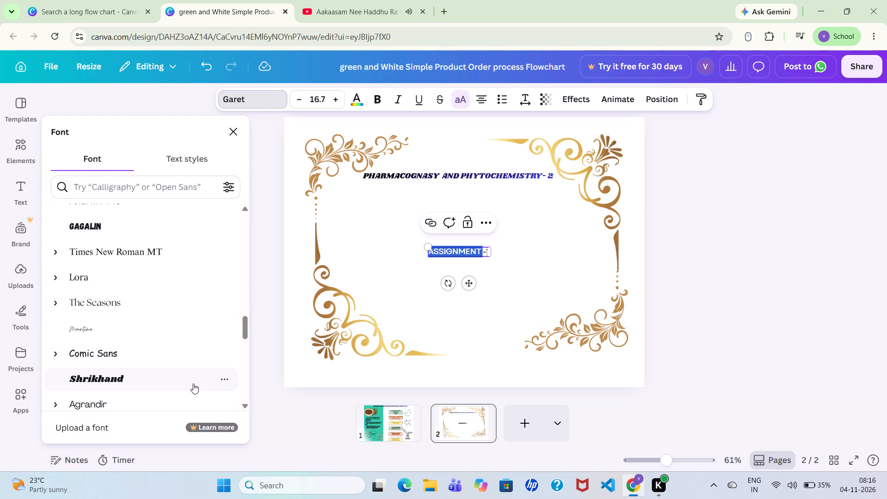
click(172, 381)
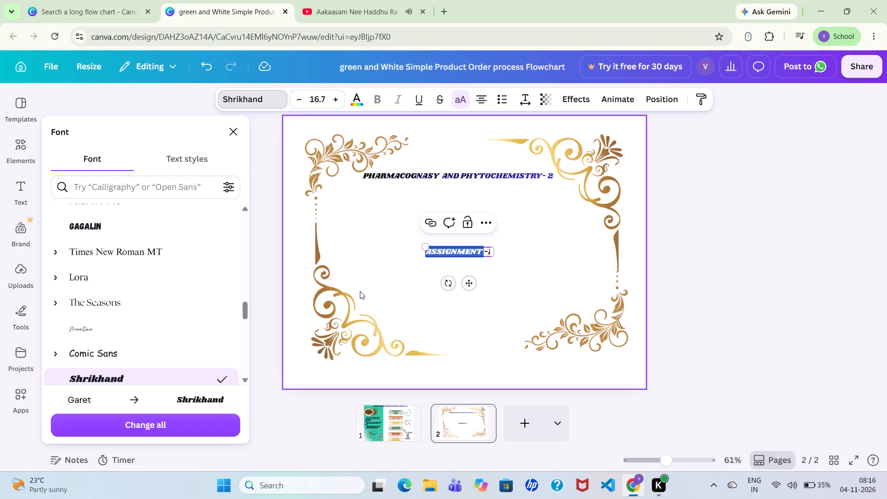
click(494, 283)
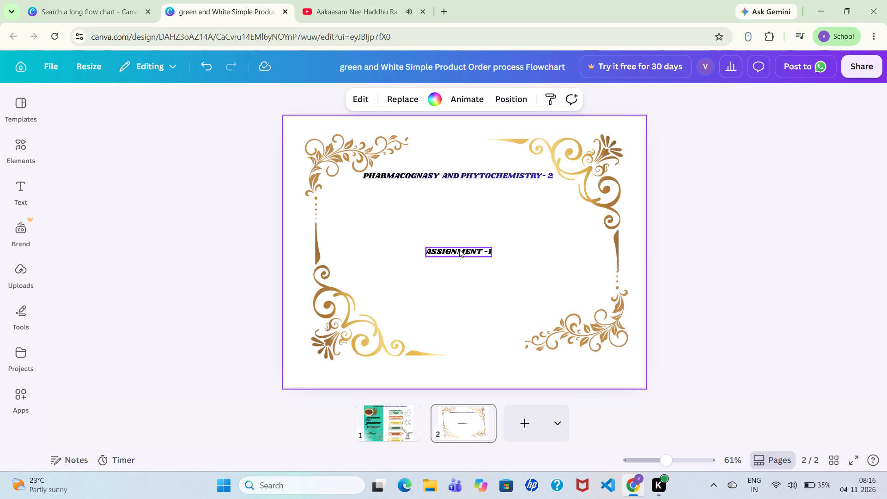
Move the "ASSIGNMENT -1" text up to sit centred just below the page 2 heading.
drag(459, 249, 450, 200)
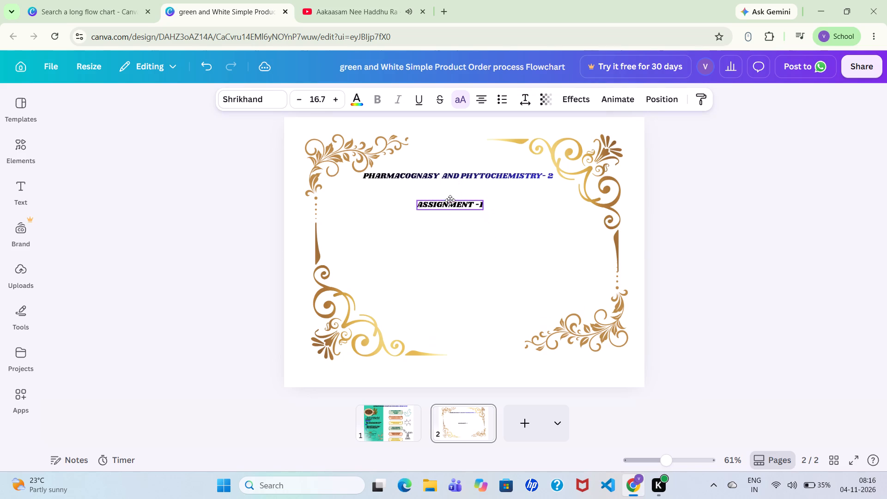
drag(450, 200, 453, 192)
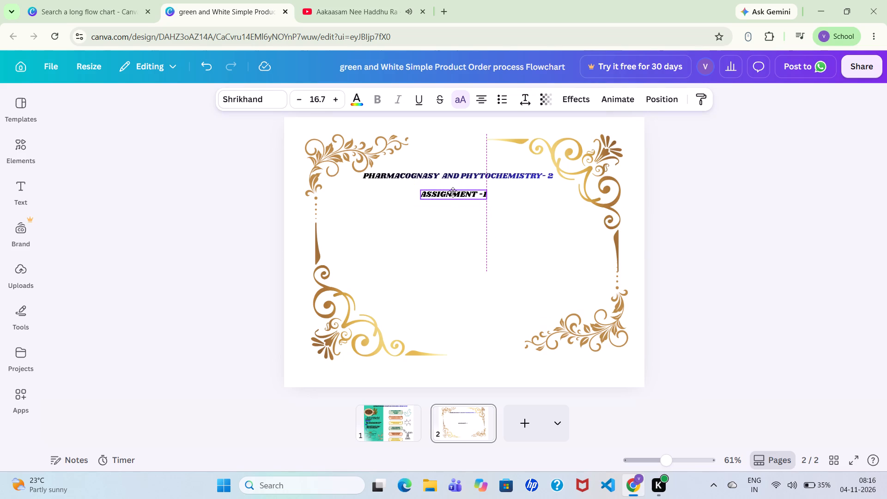
drag(453, 192, 456, 191)
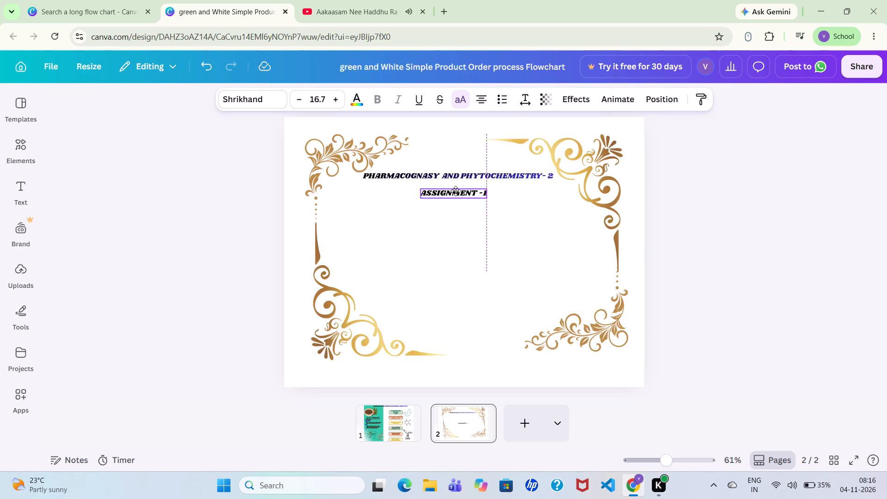
drag(456, 191, 457, 192)
click(457, 192)
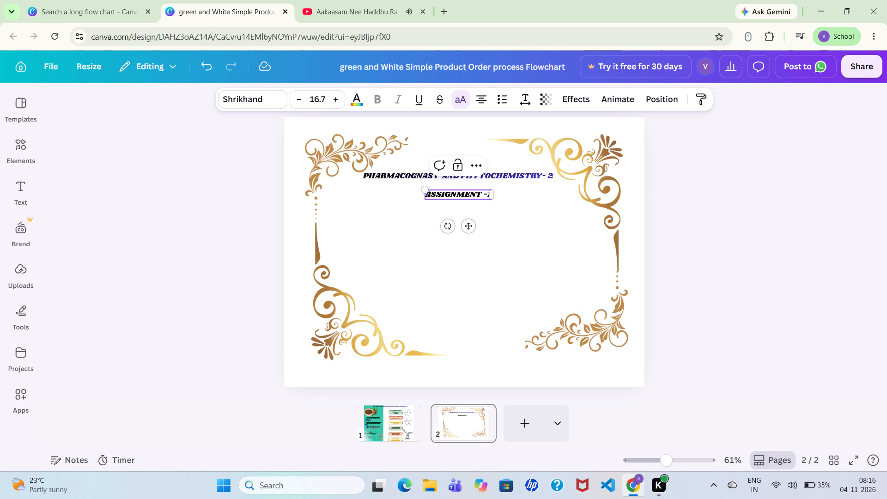
click(464, 255)
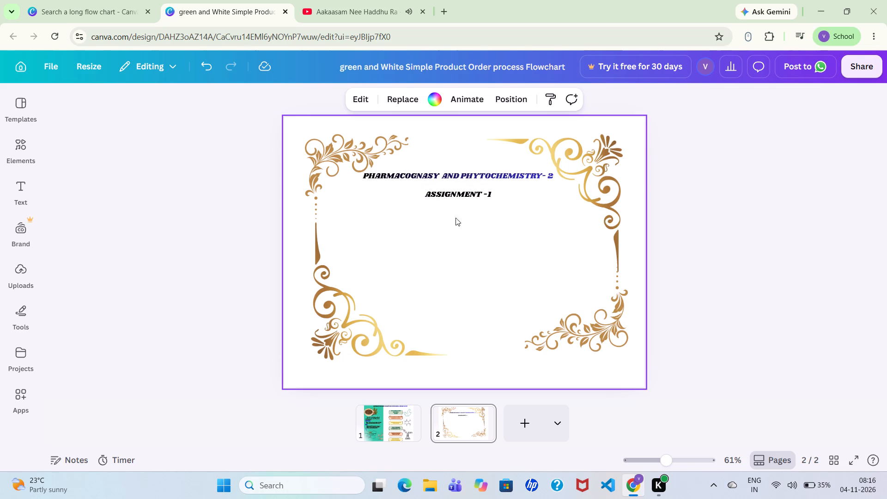
Colour the "ASSIGNMENT -1" text with the 90° linear gradient from #000000 to #3533cd.
double_click(454, 194)
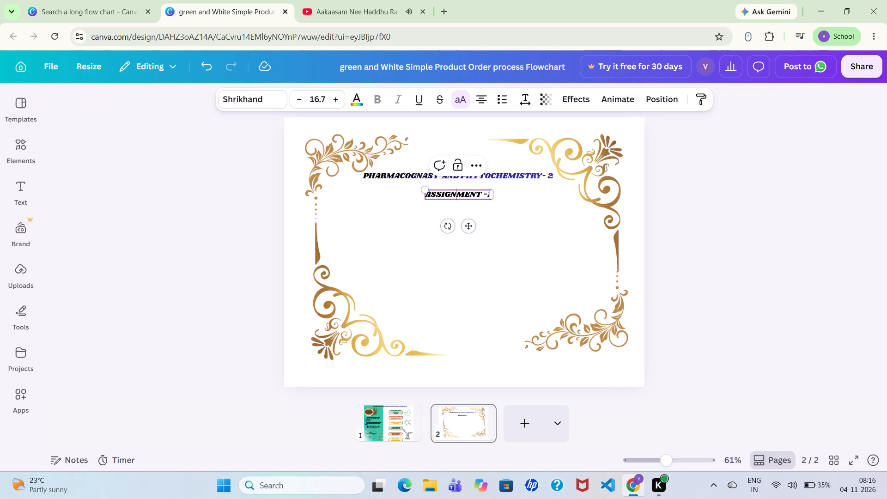
double_click(454, 194)
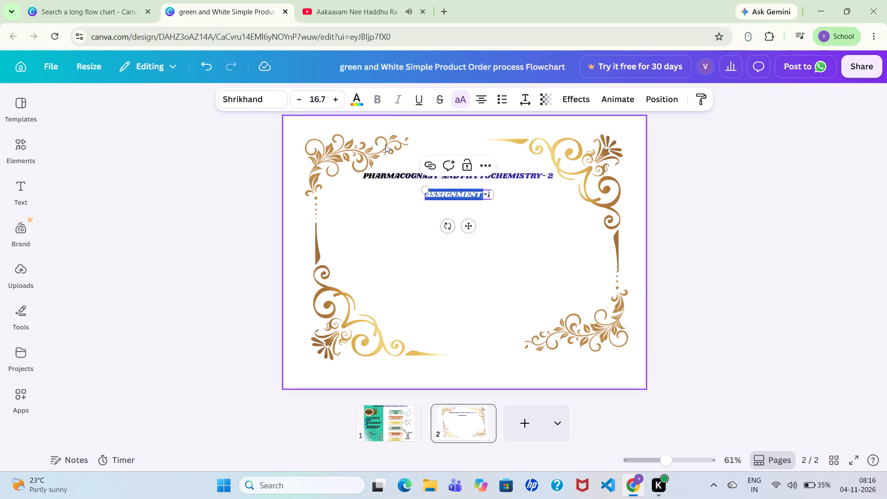
click(360, 102)
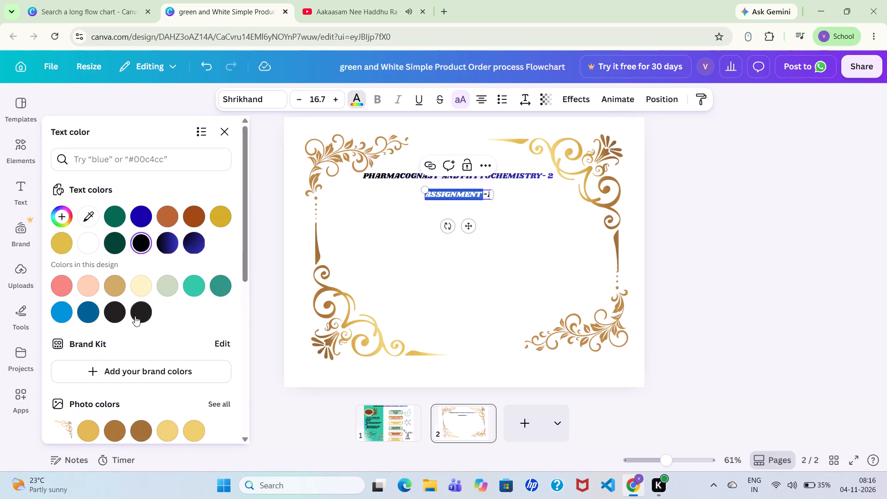
click(170, 248)
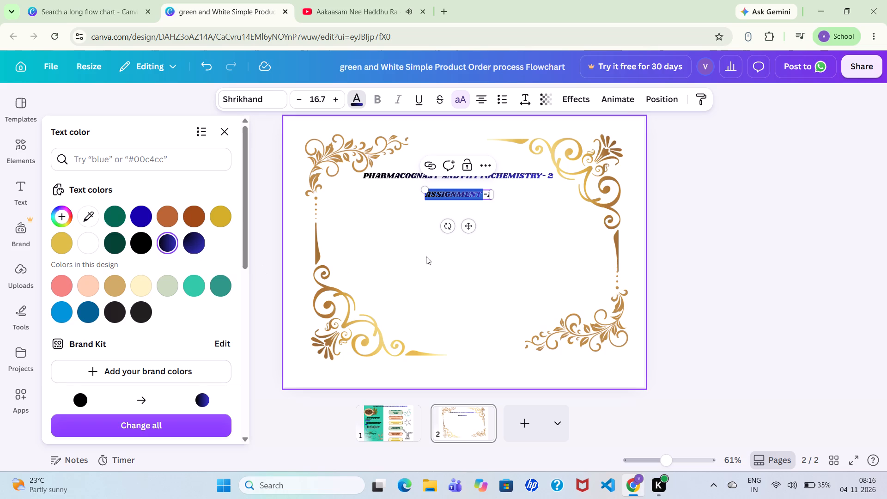
click(458, 262)
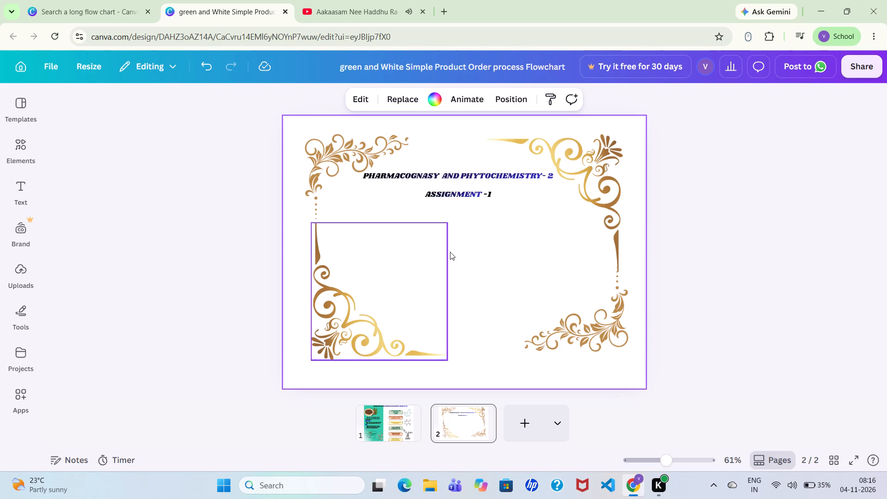
Add a text box in the middle of page 2 reading "Topic:" with the all-uppercase formatting turned off.
click(465, 251)
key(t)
key(BackSpace)
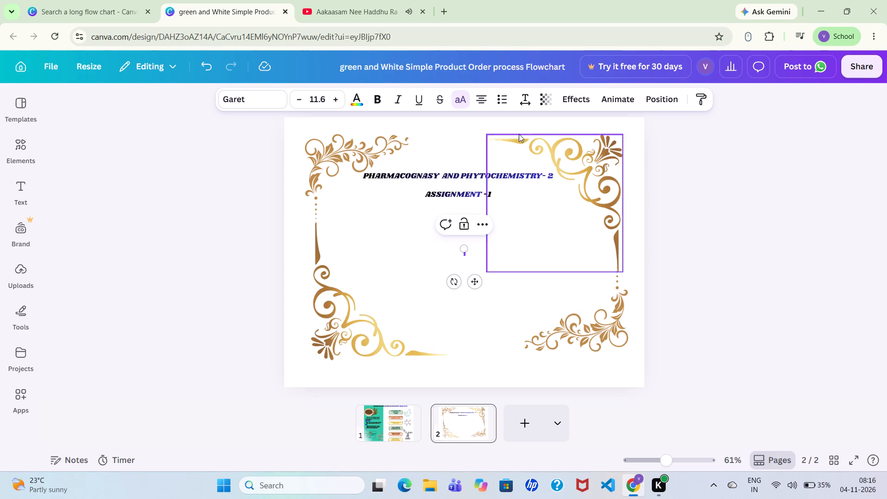
click(461, 99)
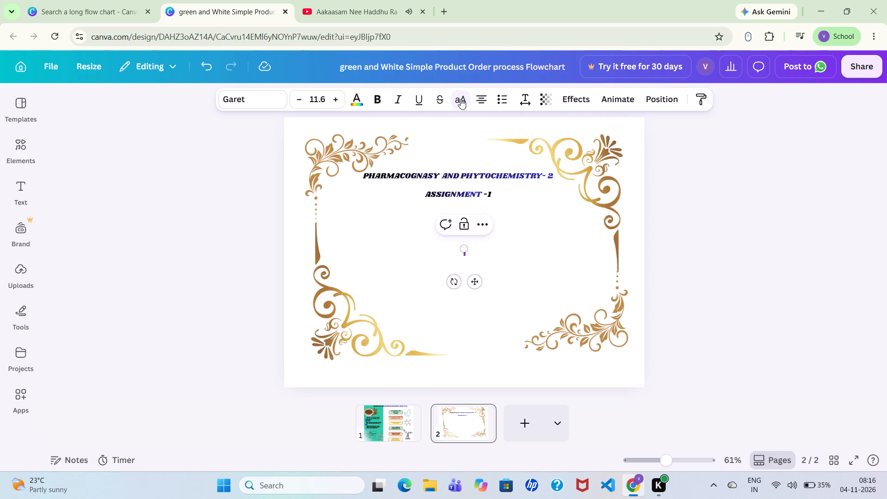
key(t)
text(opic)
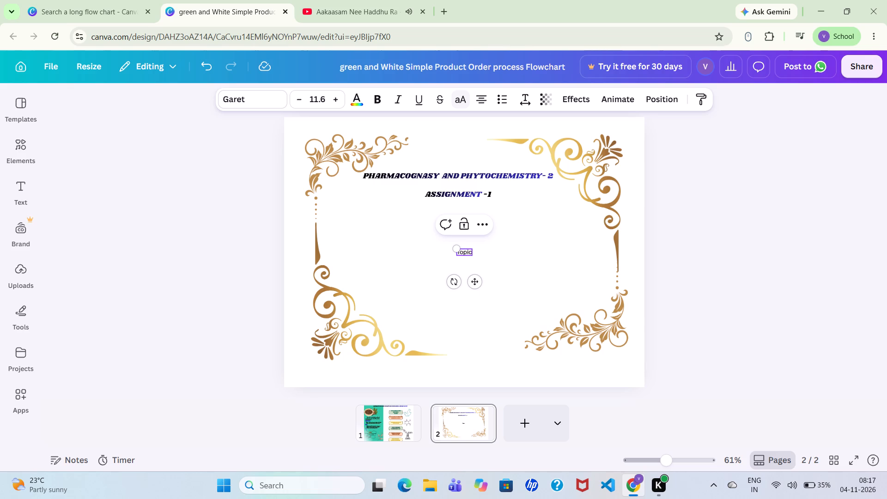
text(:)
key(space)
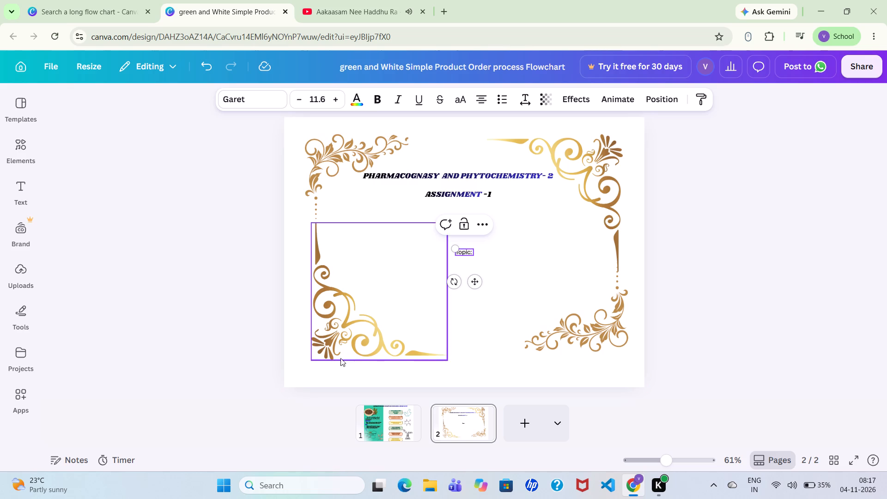
Complete the "Topic:" text on page 2 with "Extraction and isolation of eugenol from clove", matching the page 1 title.
click(368, 409)
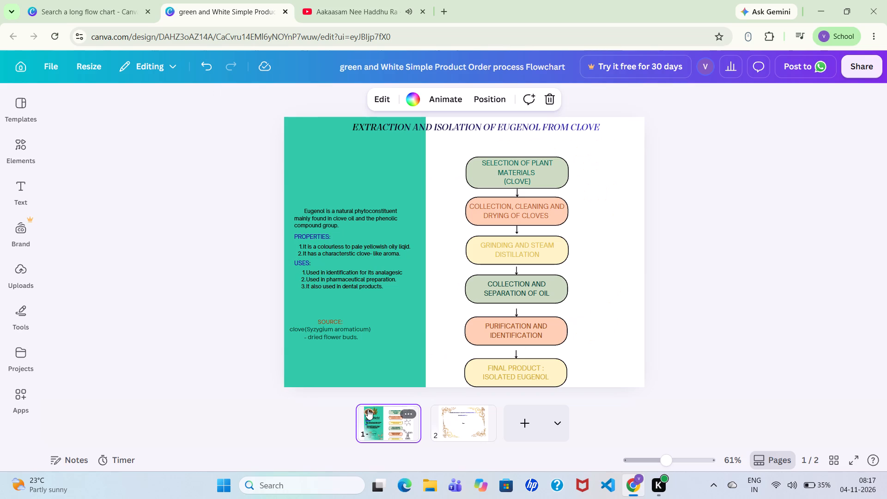
click(475, 426)
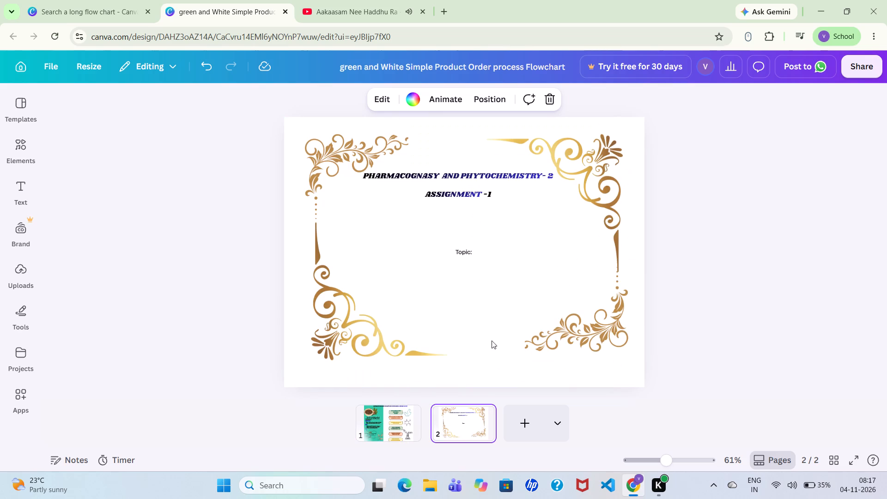
click(470, 251)
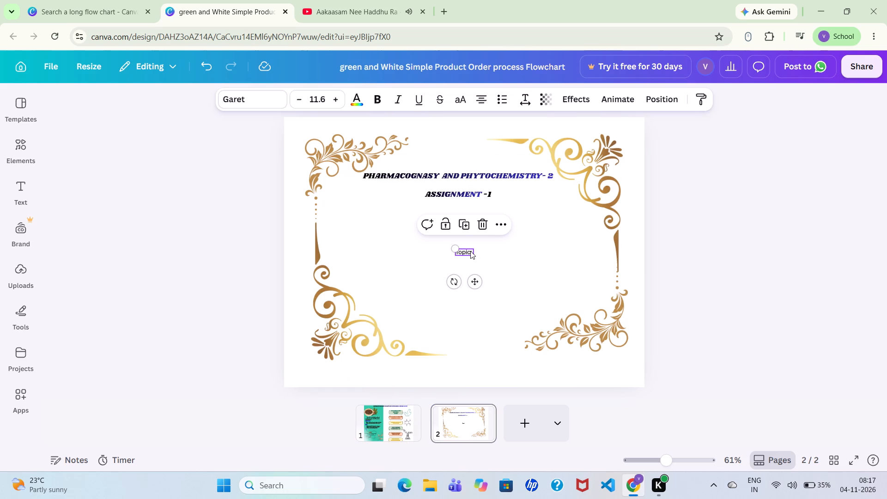
click(470, 251)
key(Right)
key(Right)
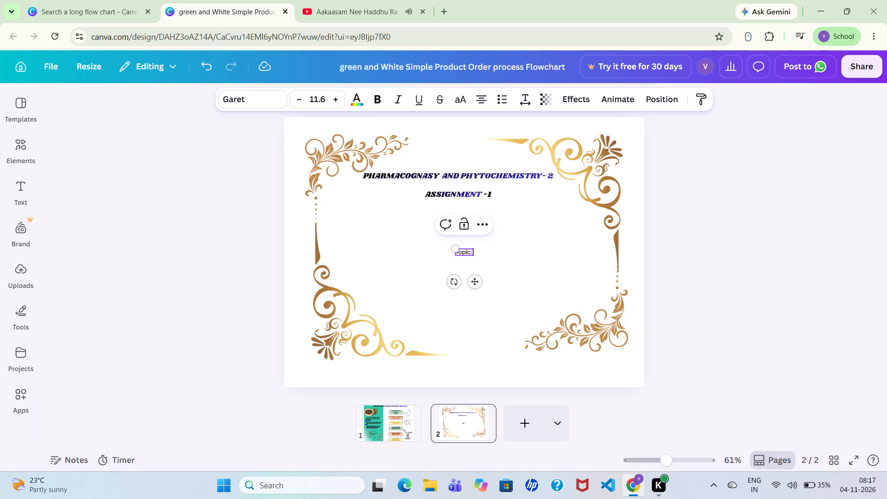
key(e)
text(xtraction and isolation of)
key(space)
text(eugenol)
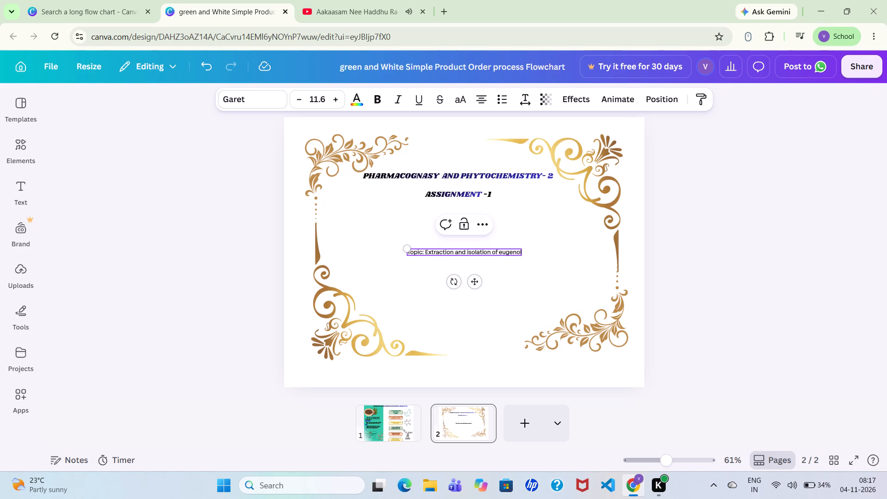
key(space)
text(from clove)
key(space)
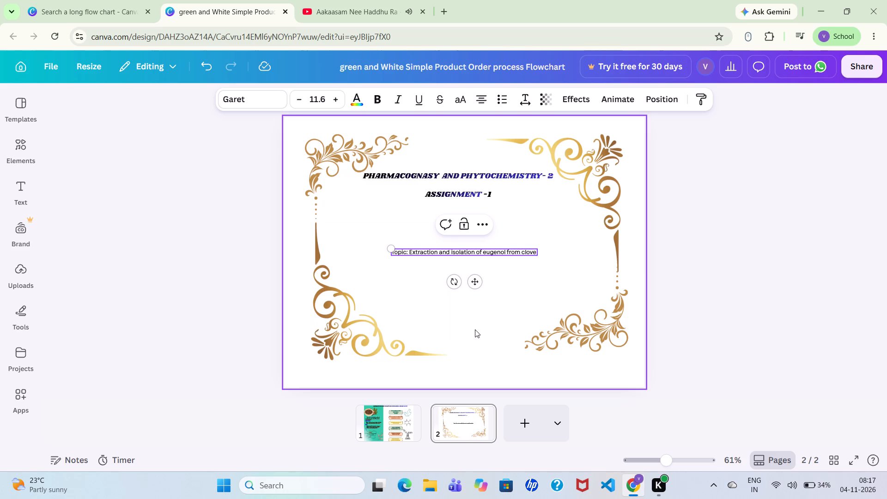
click(476, 307)
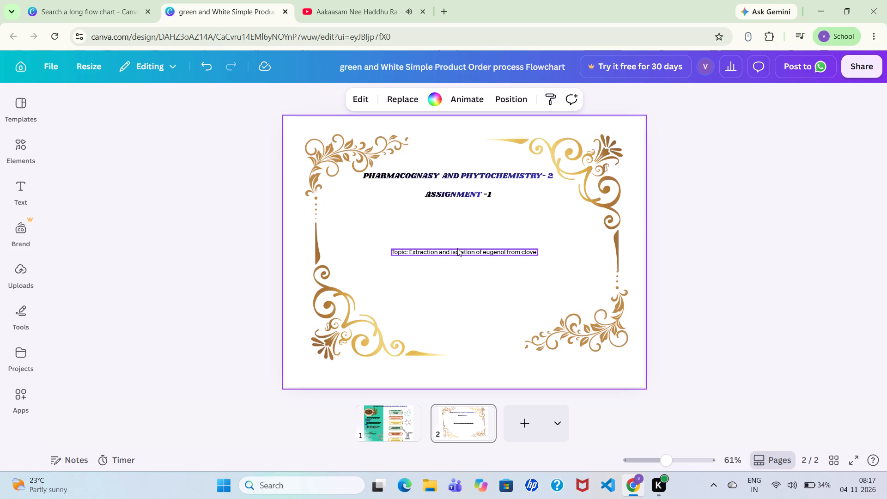
Scale up the topic line on page 2 to a font size of about 13.2.
click(457, 248)
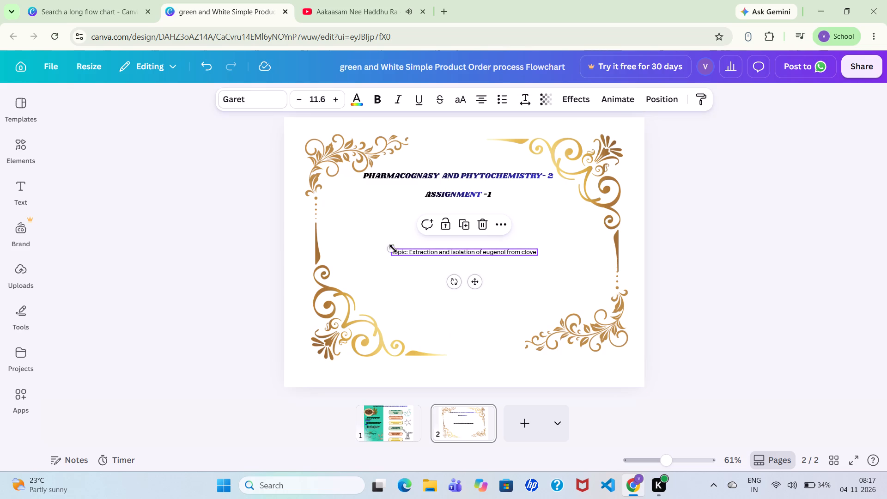
drag(391, 249, 388, 245)
drag(388, 245, 374, 220)
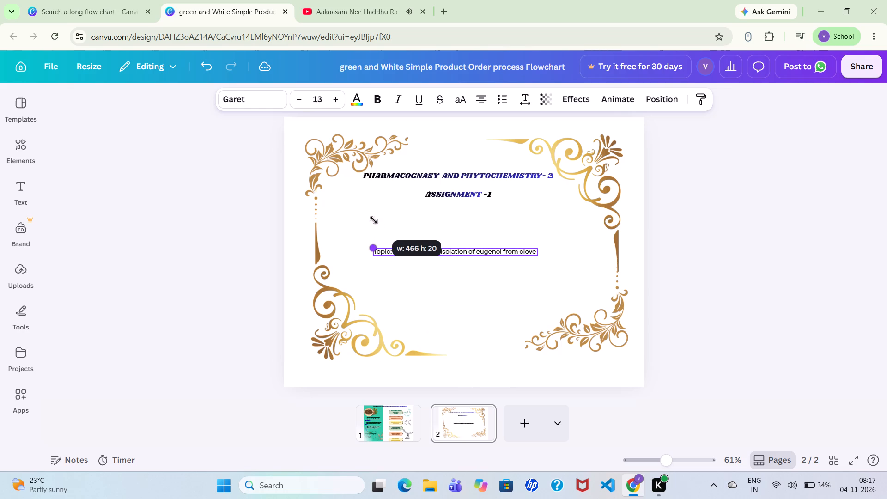
drag(374, 220, 371, 214)
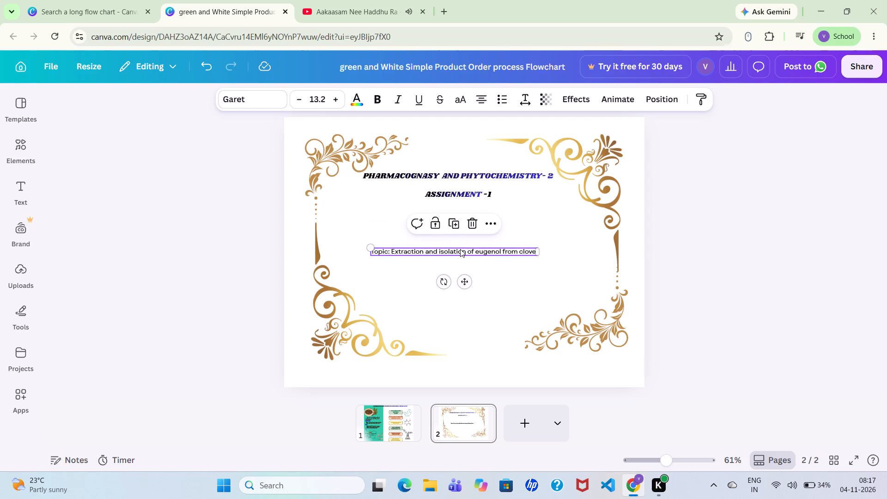
Move the topic line up to just below "ASSIGNMENT -1" and widen its text box slightly.
drag(460, 249, 466, 214)
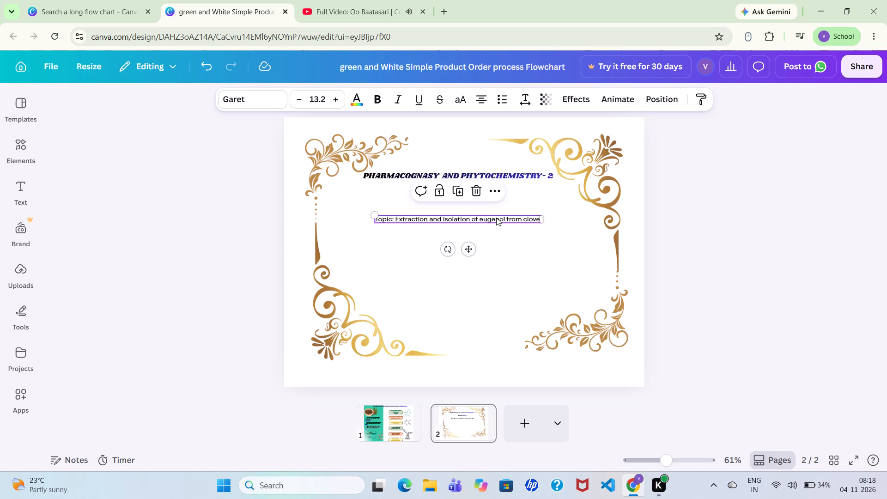
click(496, 218)
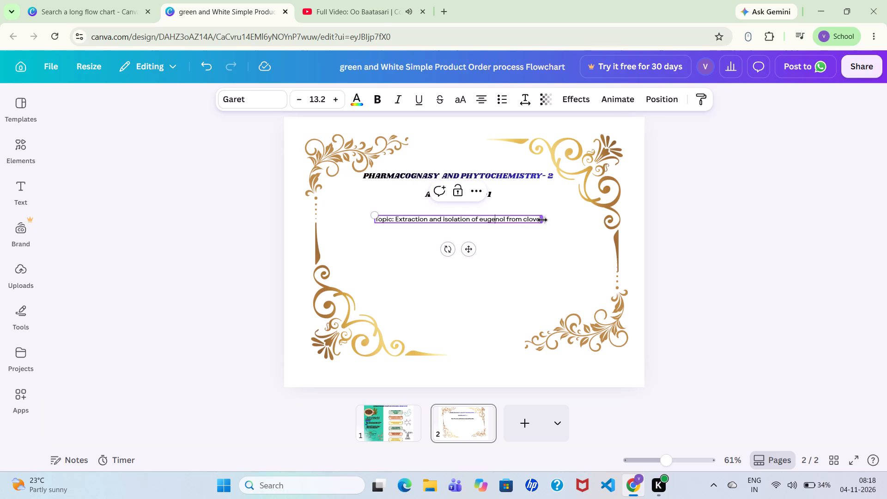
scroll(542, 220, right, 1)
drag(542, 220, 553, 219)
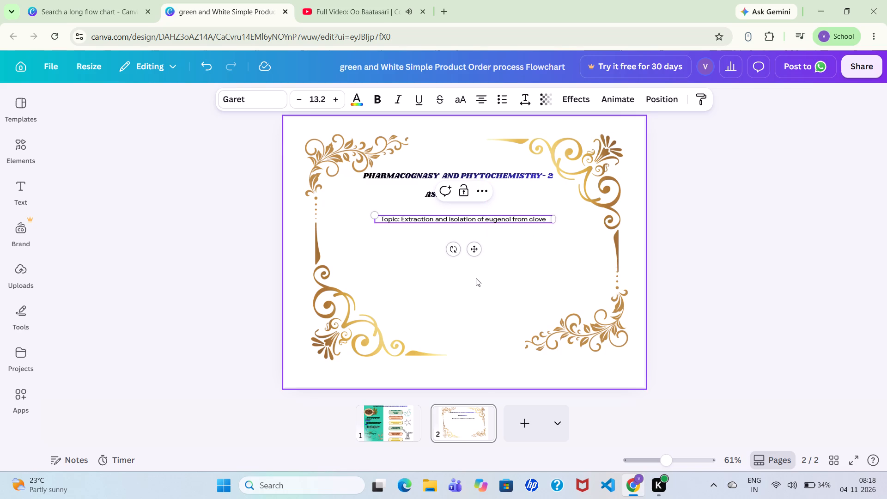
click(476, 278)
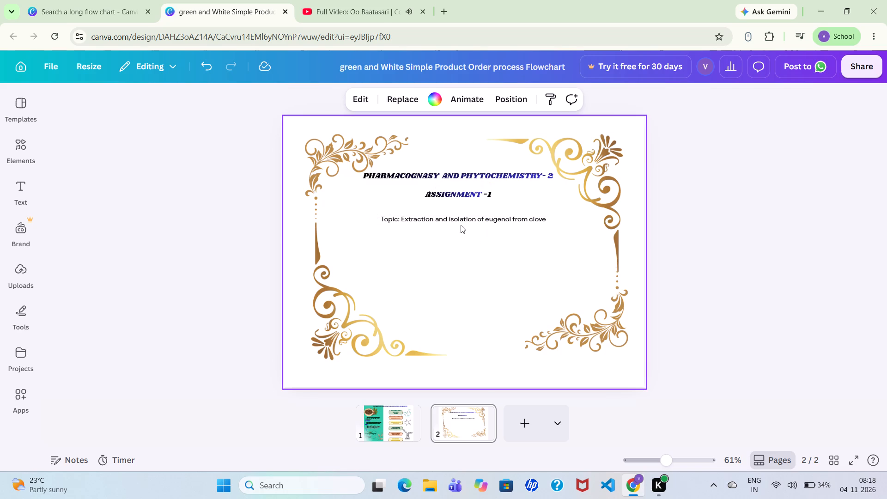
Increase the topic line's font size to 16.2.
click(461, 216)
double_click(461, 216)
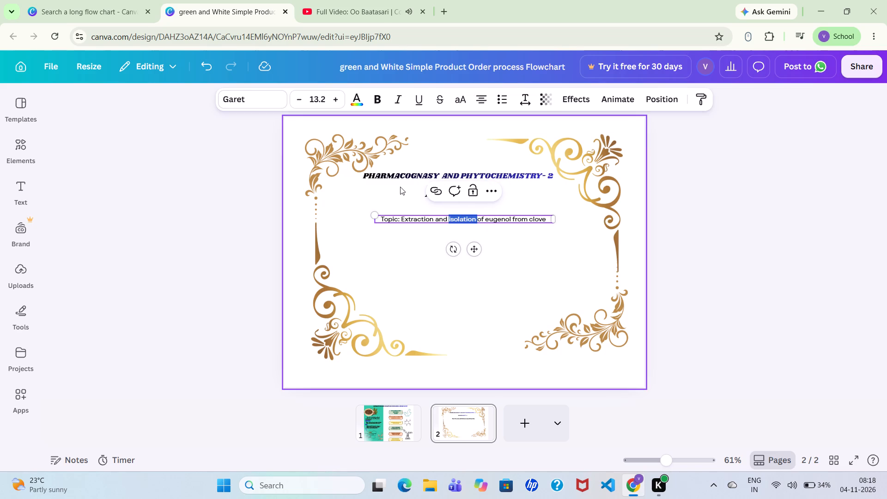
click(338, 99)
click(338, 99)
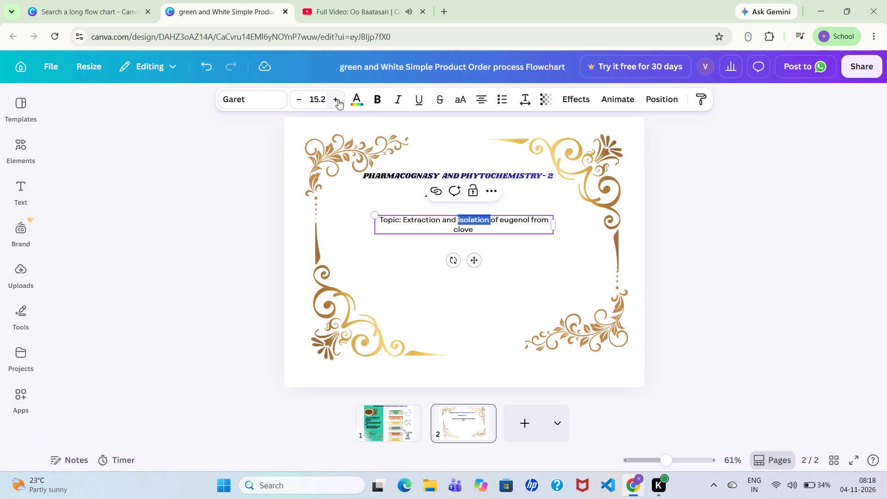
click(338, 99)
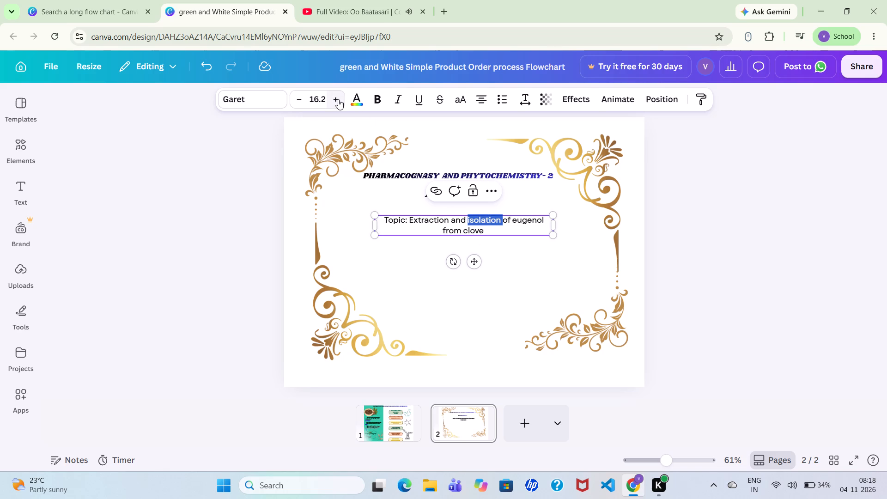
drag(421, 225, 445, 272)
click(468, 295)
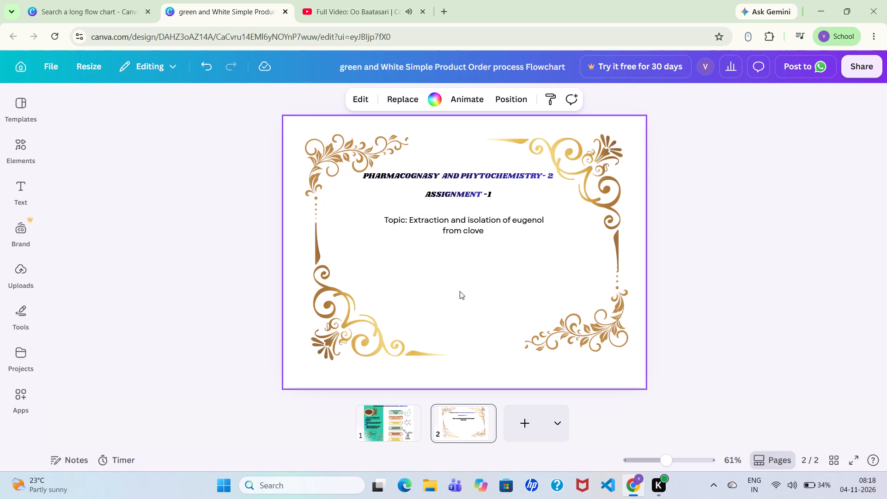
click(473, 249)
Shift the topic text box sideways towards the clear margin and widen it so the topic fits on one line.
click(377, 221)
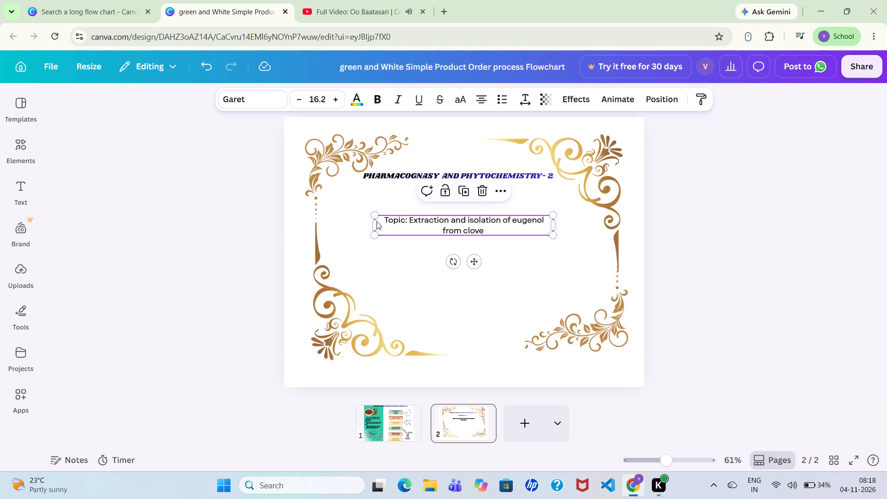
drag(377, 221, 366, 218)
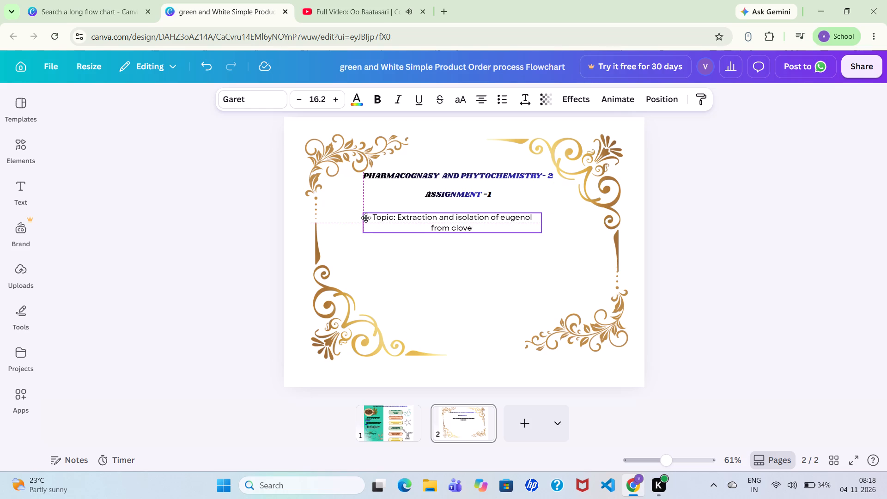
drag(366, 218, 358, 217)
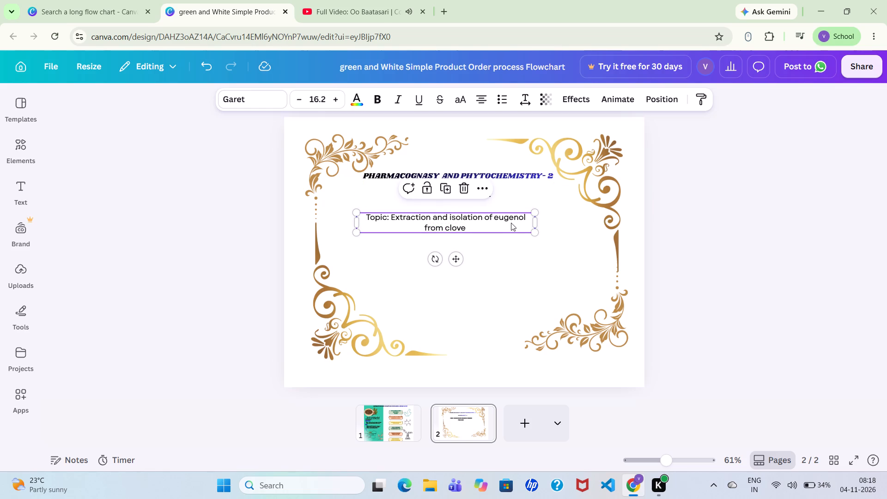
scroll(536, 219, right, 1)
drag(536, 219, 547, 219)
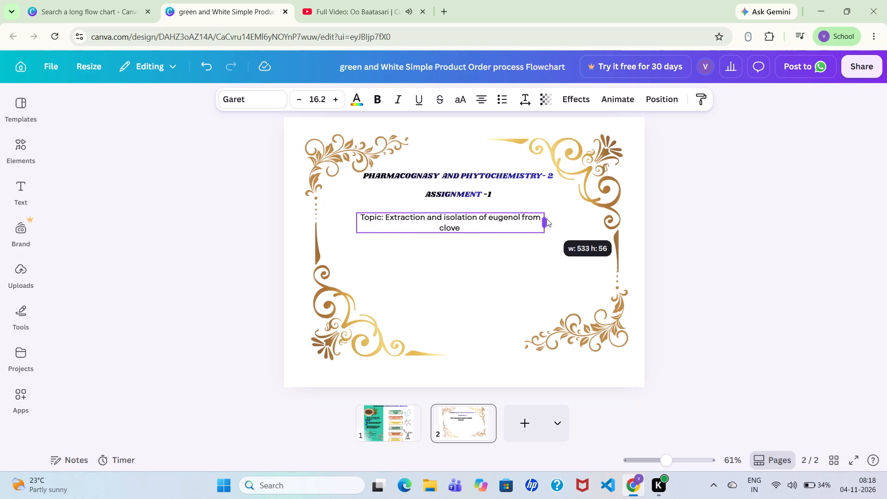
drag(547, 219, 563, 213)
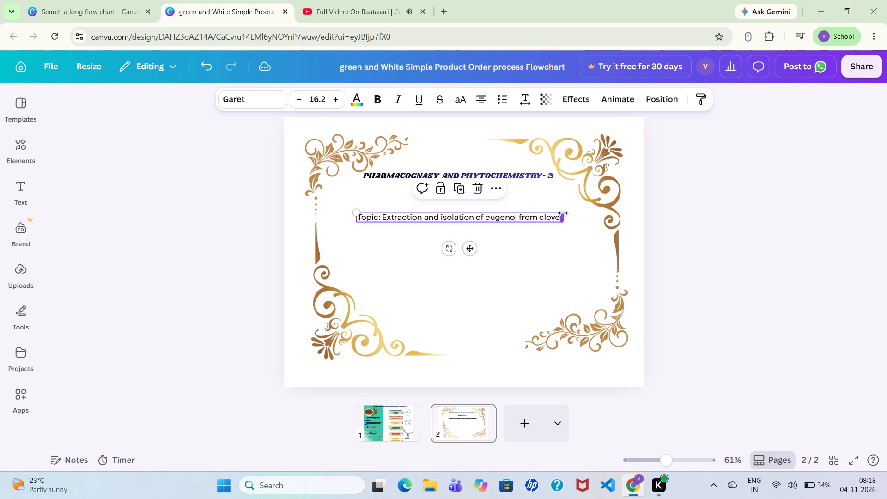
click(472, 266)
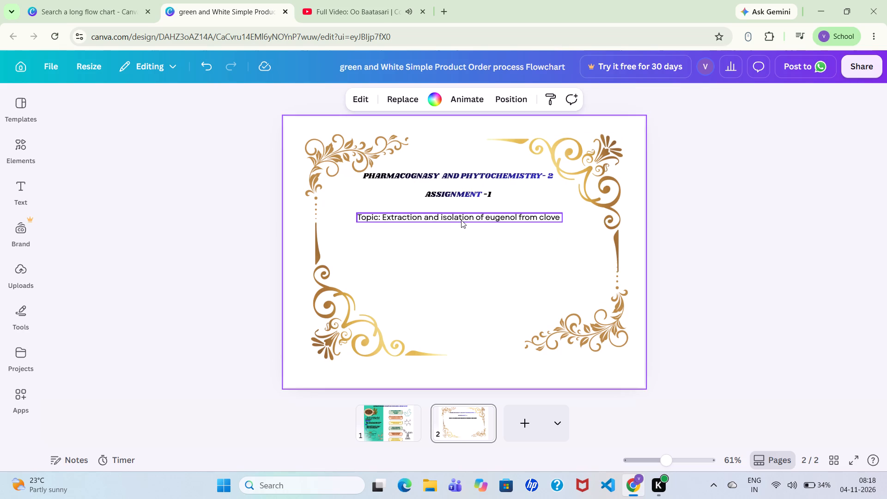
Move the topic line up close beneath "ASSIGNMENT -1", centred on the page.
drag(461, 220, 465, 216)
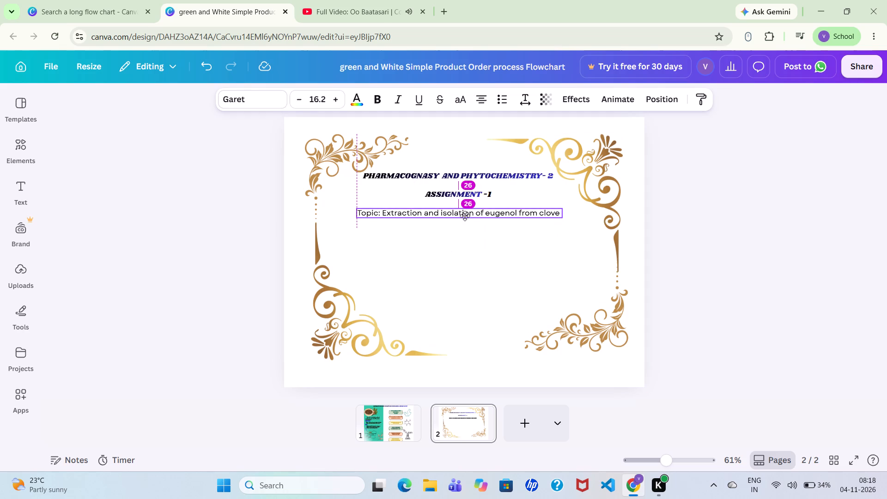
drag(465, 216, 465, 213)
click(468, 275)
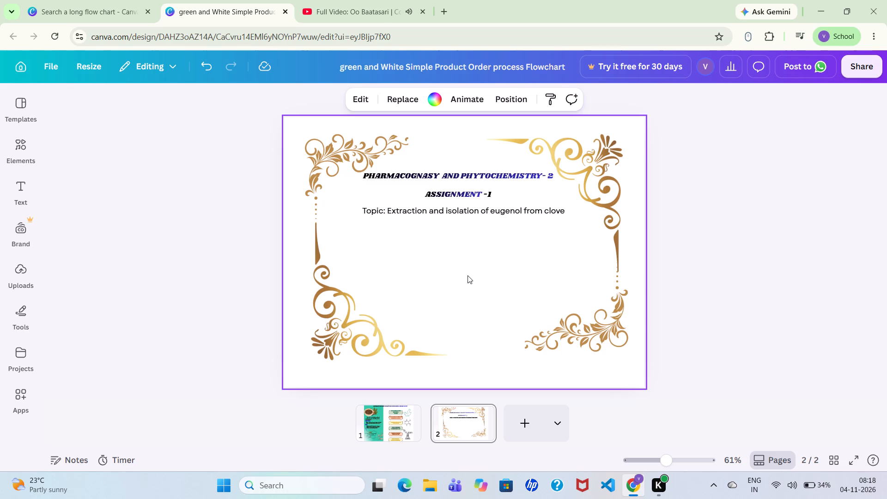
Add a text box below the topic line with uppercase formatting turned off, reading "Submitted to:".
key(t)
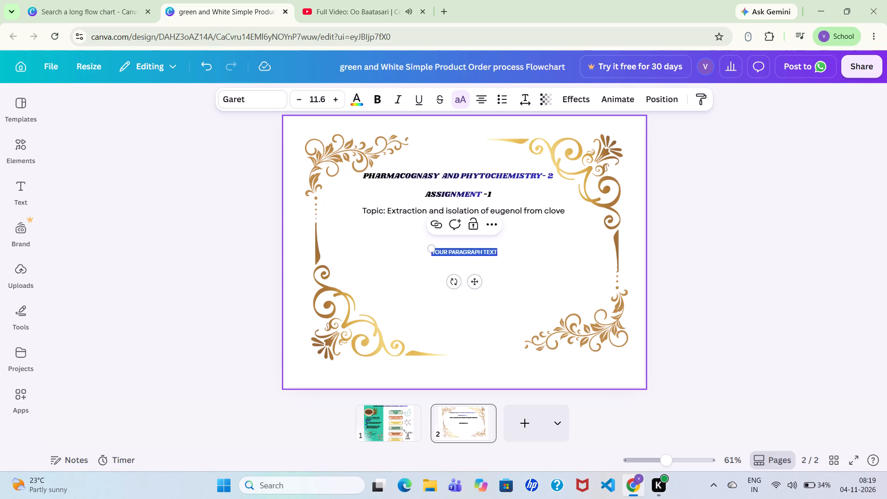
key(BackSpace)
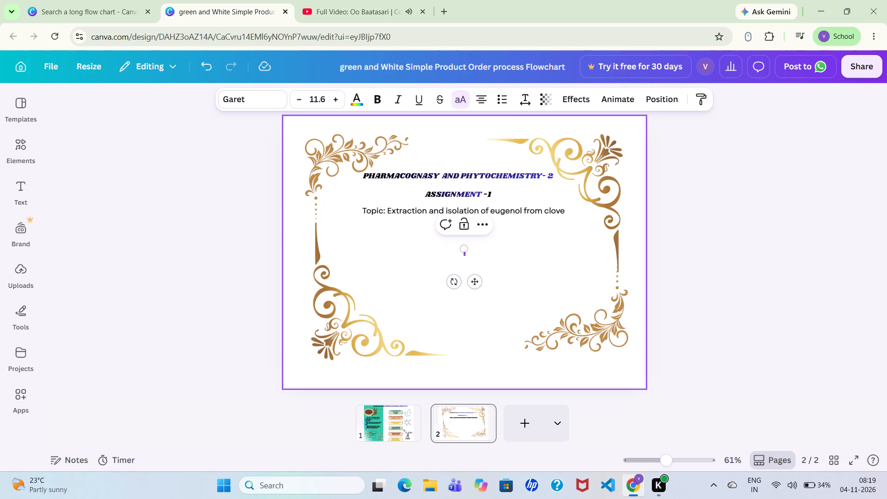
click(460, 103)
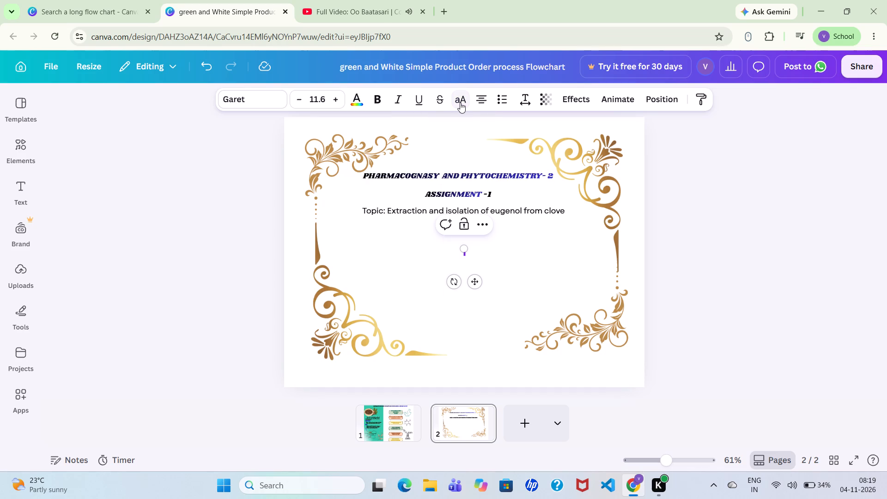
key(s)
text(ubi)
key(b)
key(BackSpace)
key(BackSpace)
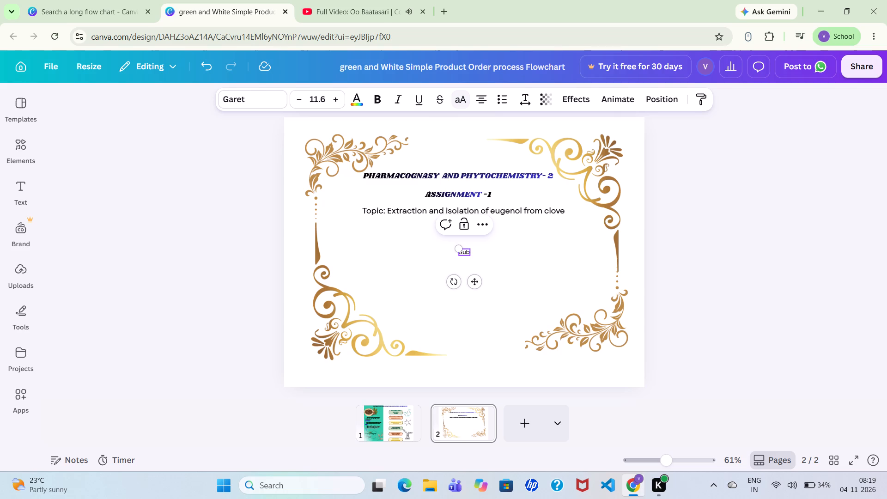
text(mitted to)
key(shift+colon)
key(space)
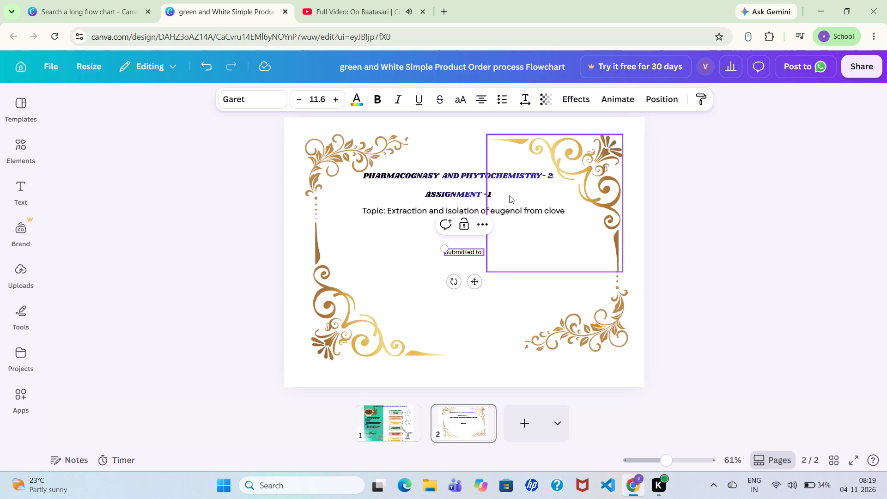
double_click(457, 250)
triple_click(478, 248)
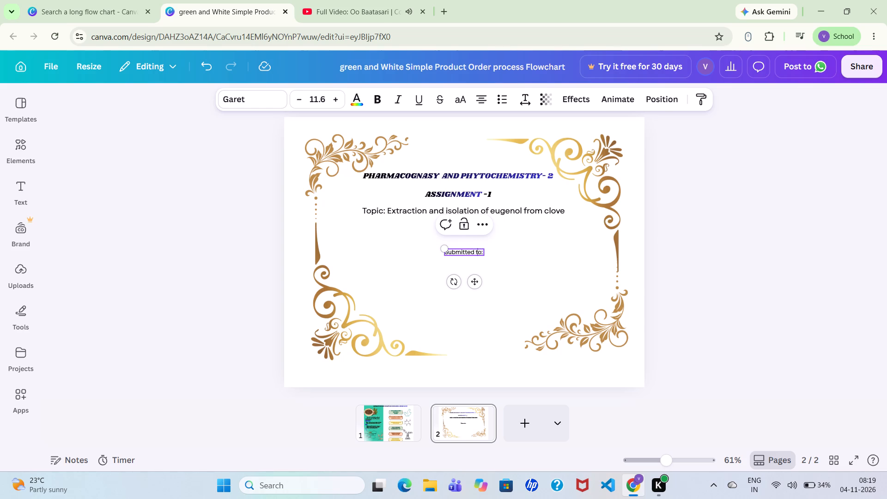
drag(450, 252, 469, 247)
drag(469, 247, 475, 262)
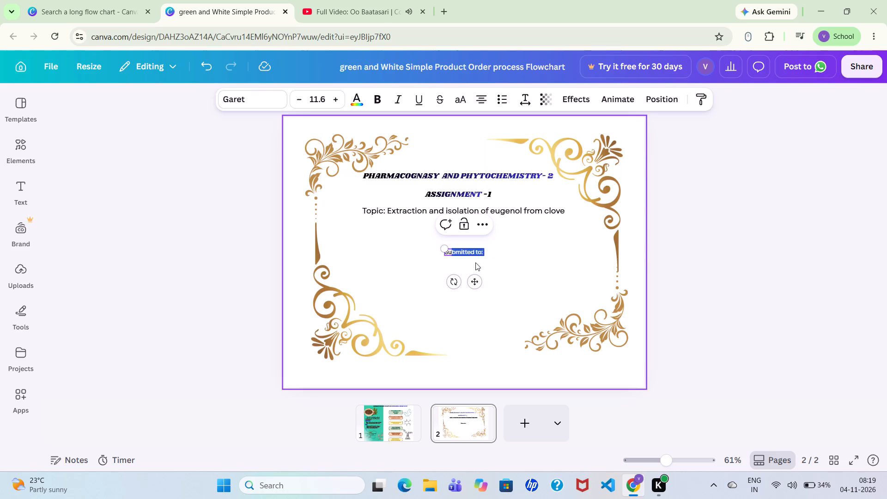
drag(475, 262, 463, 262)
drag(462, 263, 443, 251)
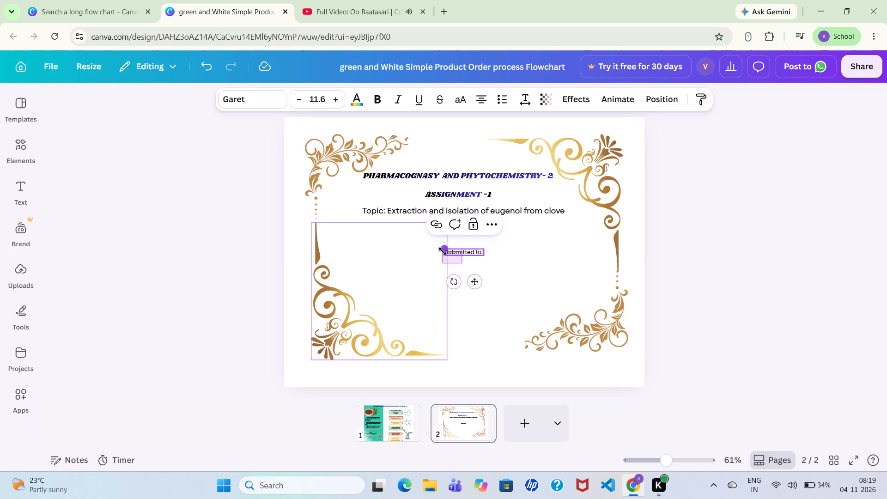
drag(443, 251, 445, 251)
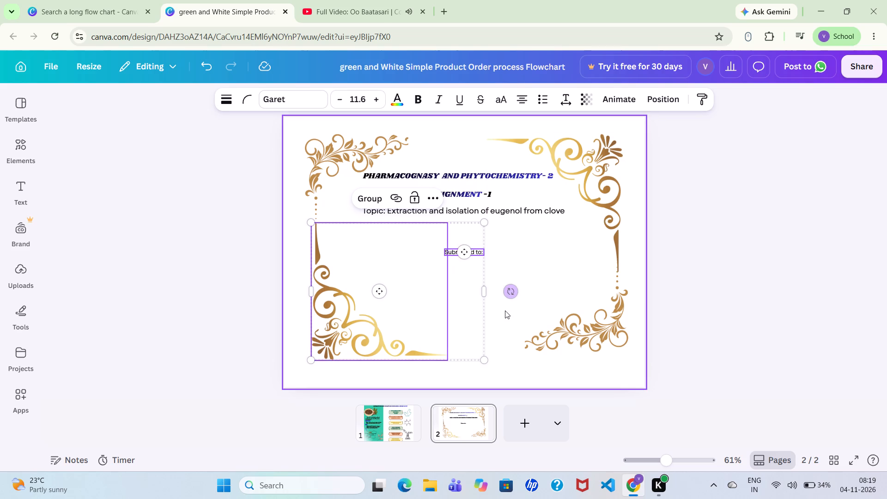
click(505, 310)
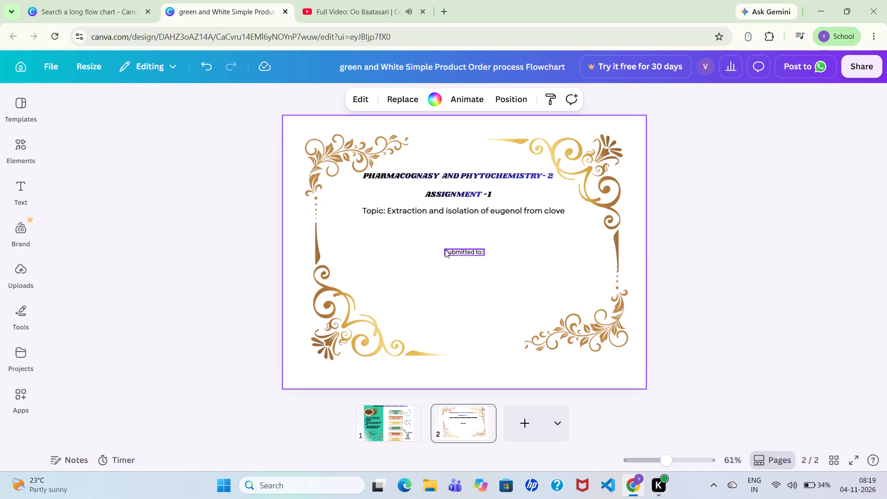
Move the "Submitted to:" text beneath the start of the topic line, leaving a small gap between them.
drag(445, 249, 400, 235)
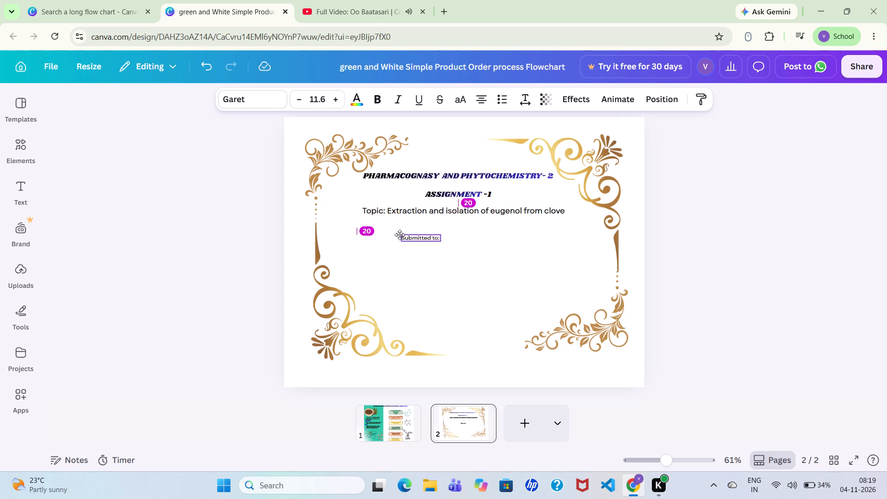
drag(400, 235, 365, 228)
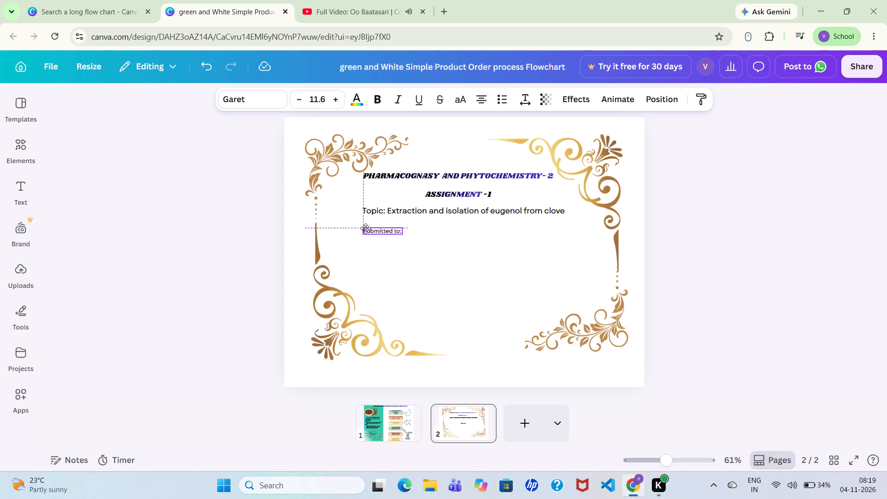
drag(365, 228, 365, 230)
drag(365, 230, 367, 232)
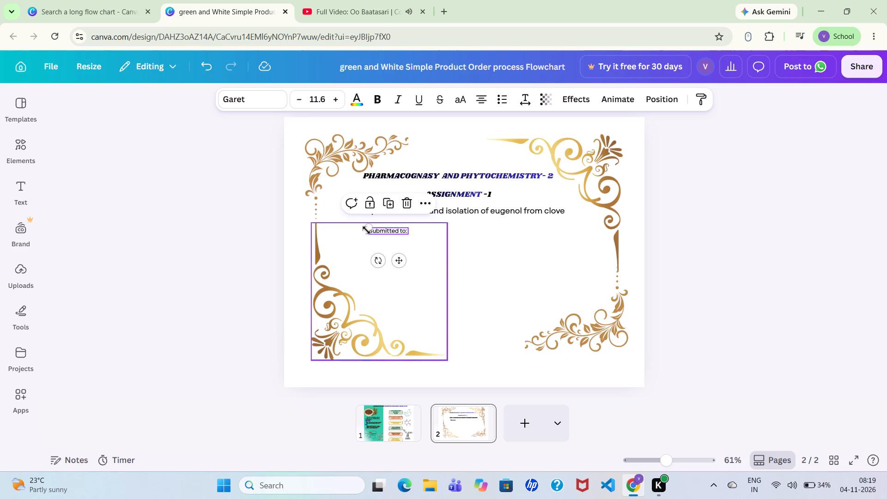
click(367, 228)
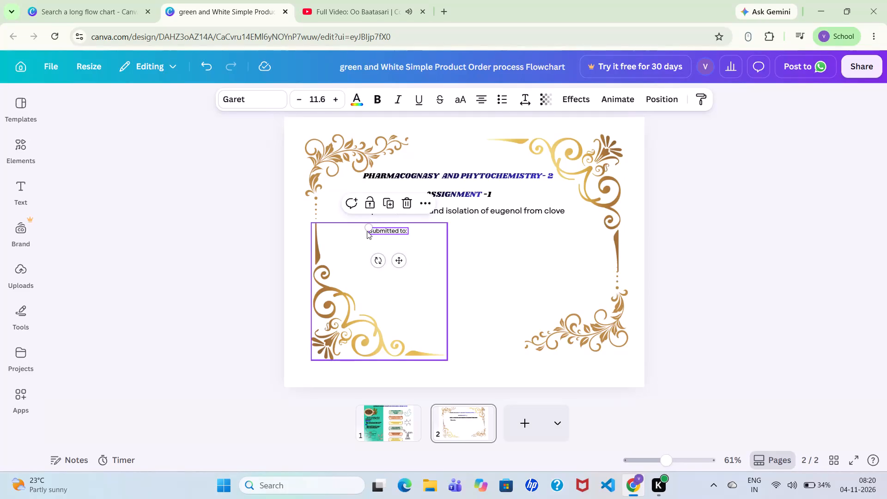
click(462, 240)
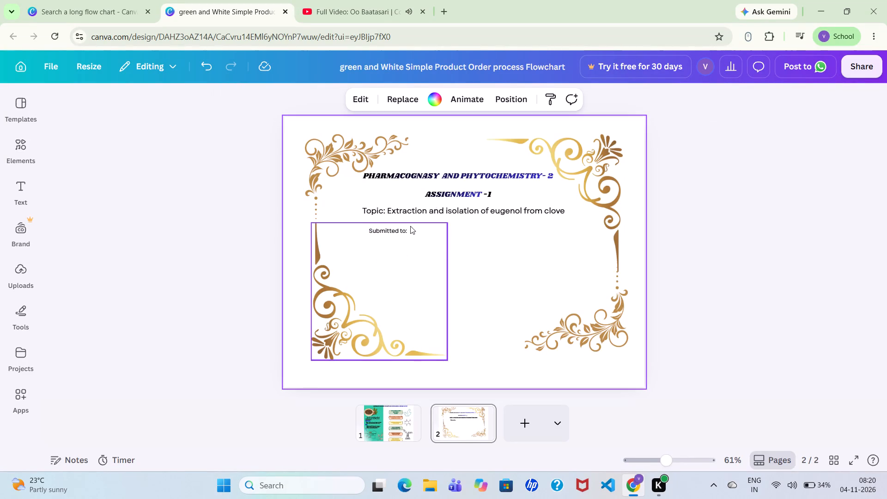
drag(396, 231, 396, 240)
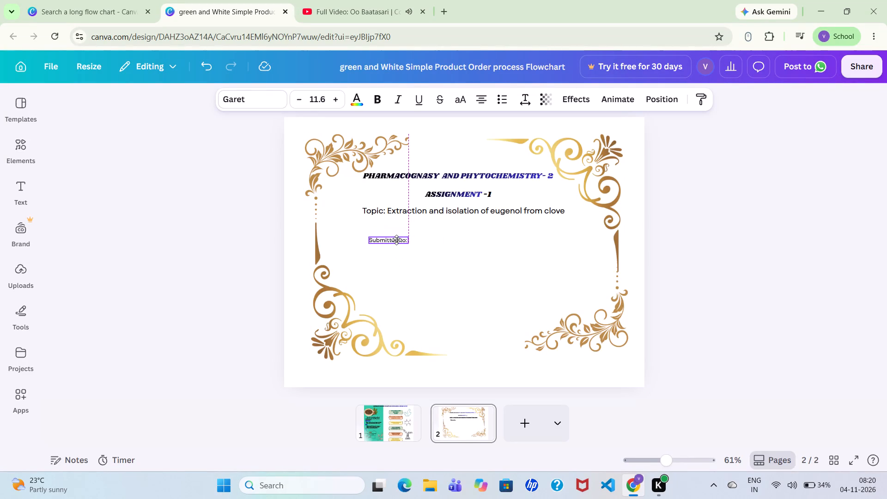
drag(396, 240, 396, 236)
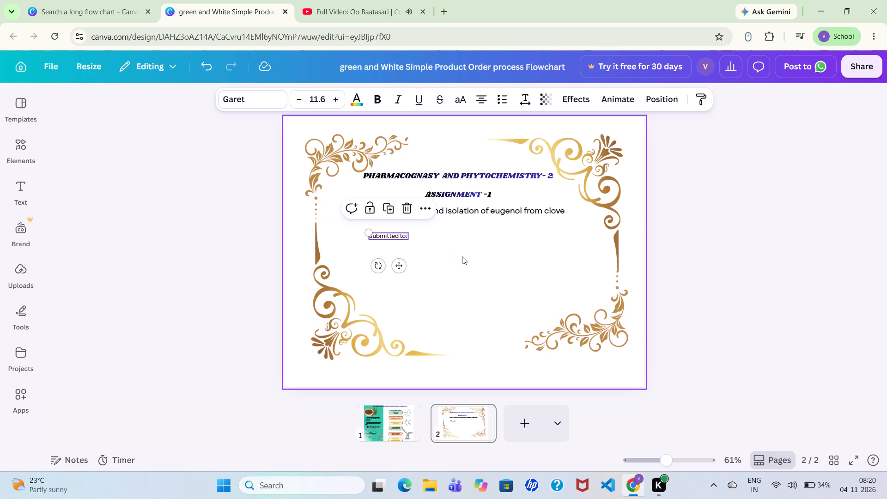
click(462, 256)
Set the font size of the "Submitted to:" text to 12.6.
double_click(396, 234)
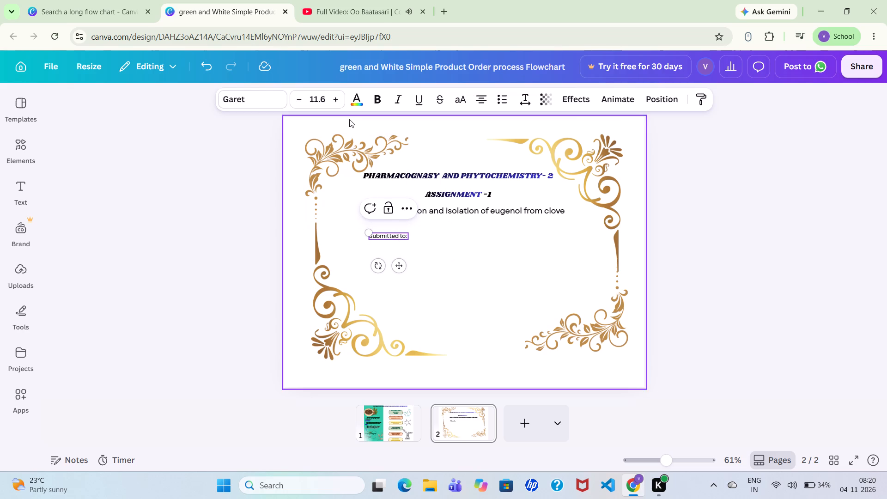
click(335, 97)
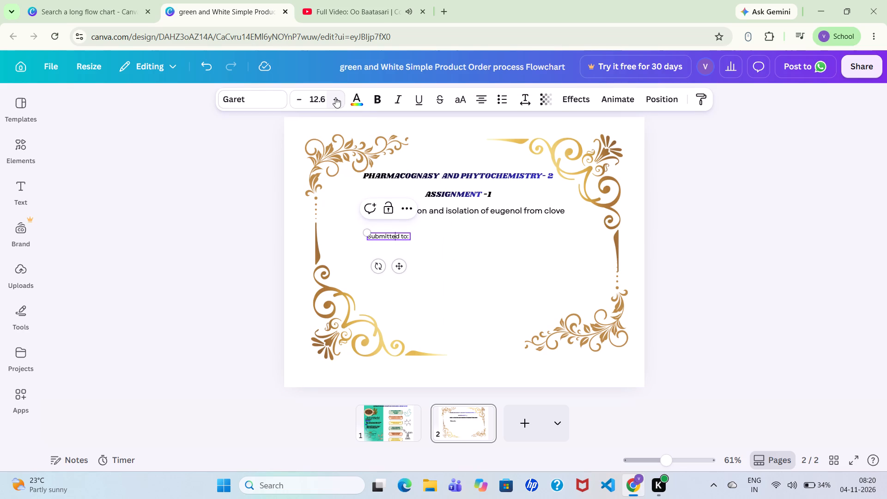
click(335, 97)
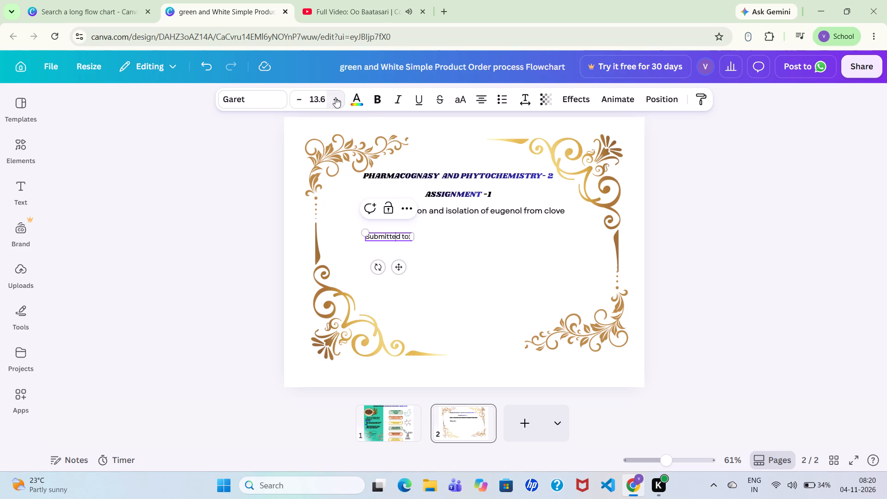
click(298, 99)
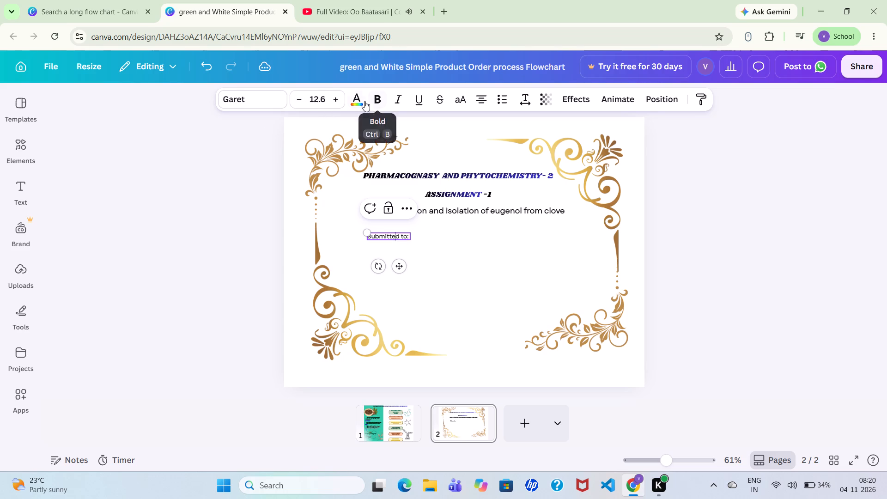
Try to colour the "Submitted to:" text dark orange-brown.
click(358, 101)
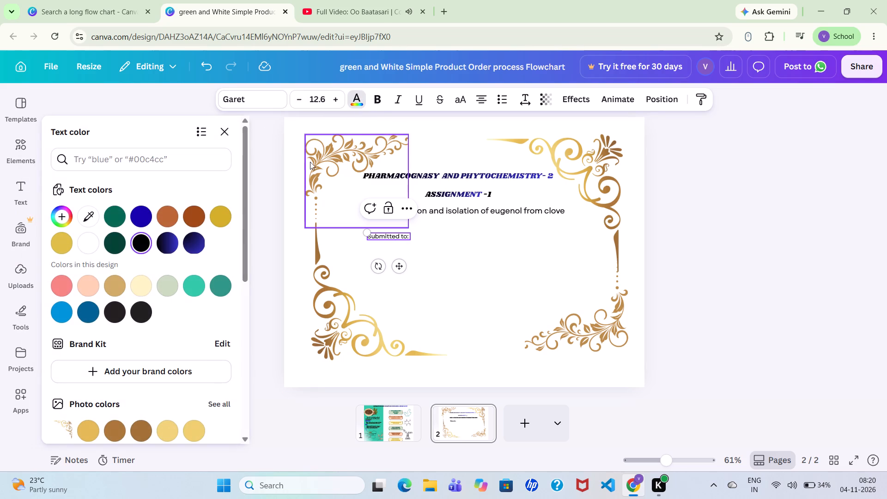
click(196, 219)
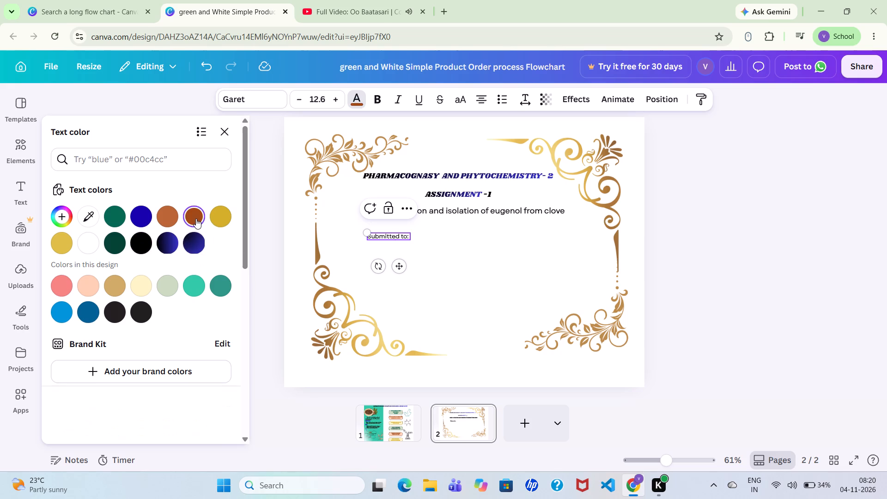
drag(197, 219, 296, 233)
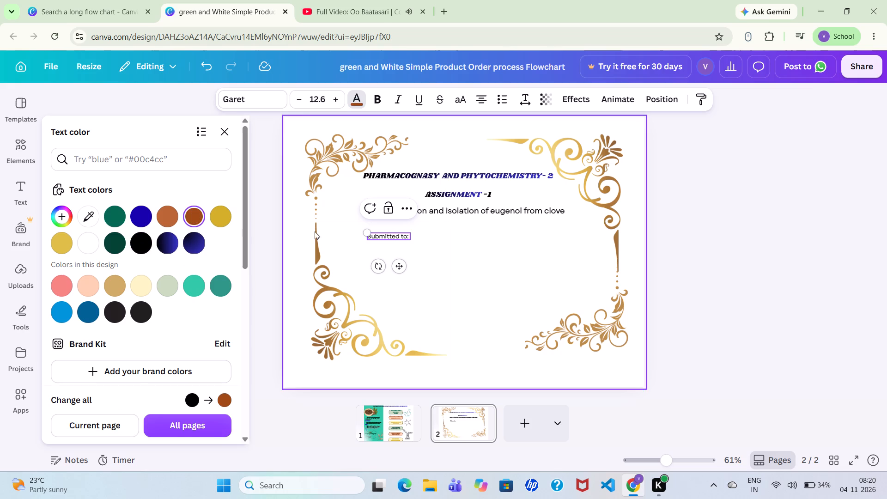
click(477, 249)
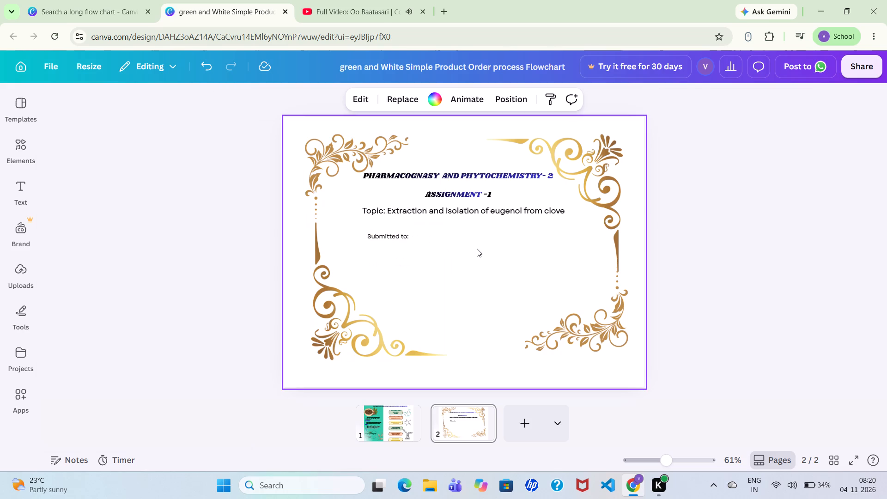
Colour the "Submitted to:" text brown using the dark orange-brown swatch from the existing text colours.
double_click(388, 231)
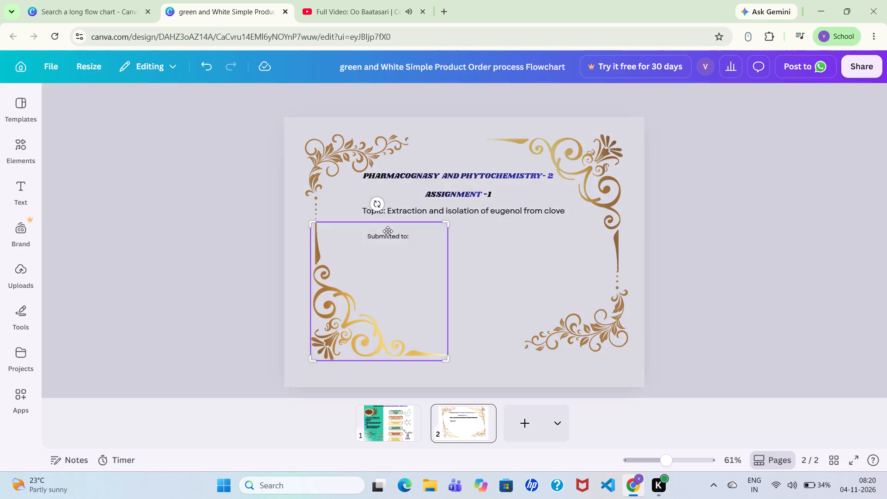
double_click(388, 235)
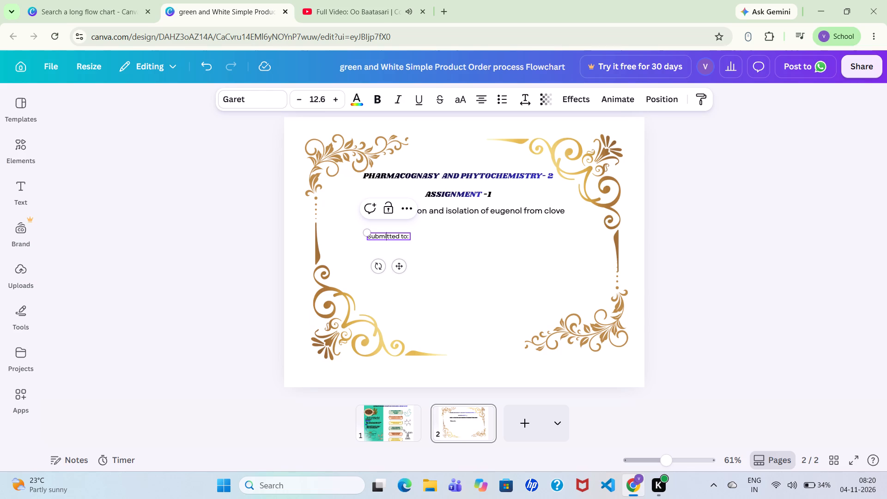
drag(370, 237, 391, 233)
drag(391, 233, 406, 234)
drag(406, 234, 442, 228)
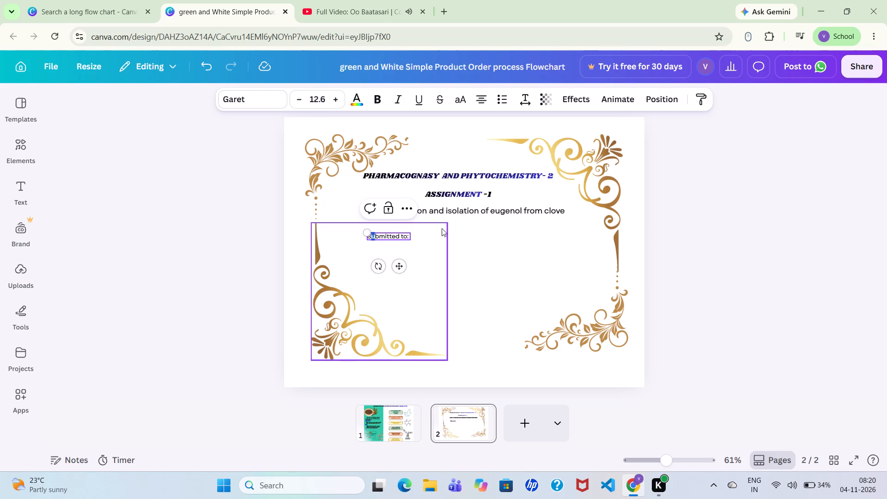
drag(442, 228, 428, 231)
drag(428, 231, 483, 226)
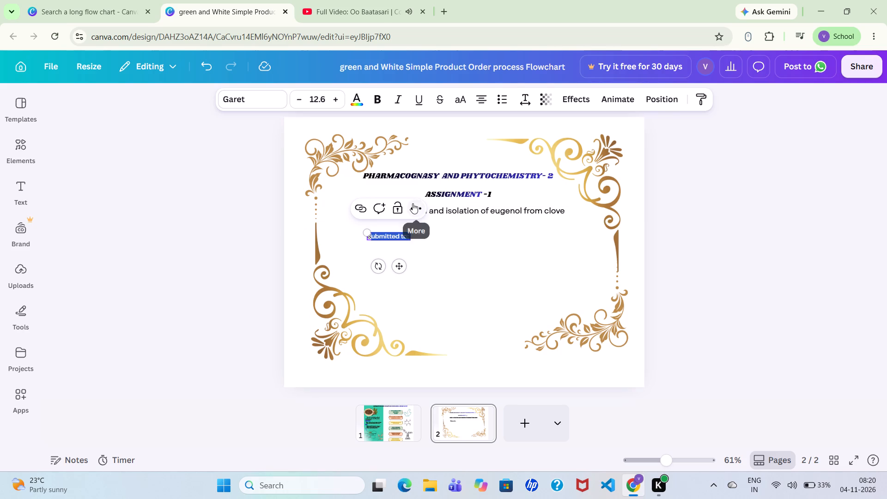
click(356, 96)
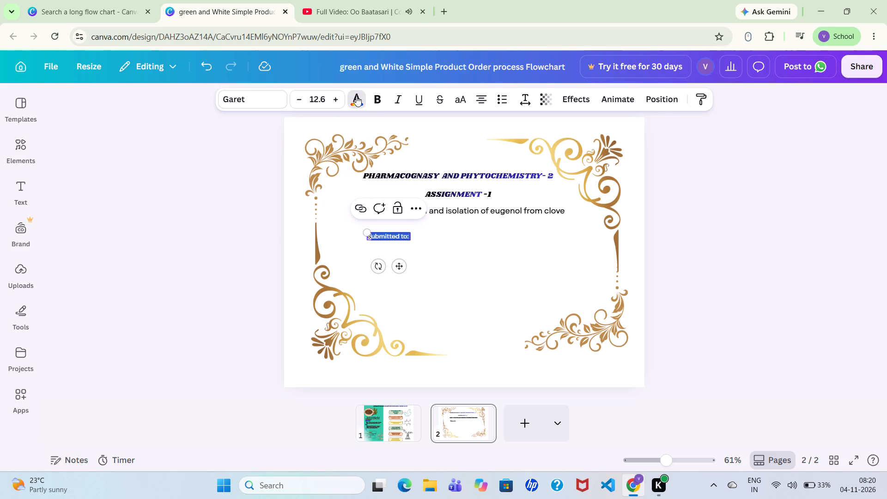
click(195, 211)
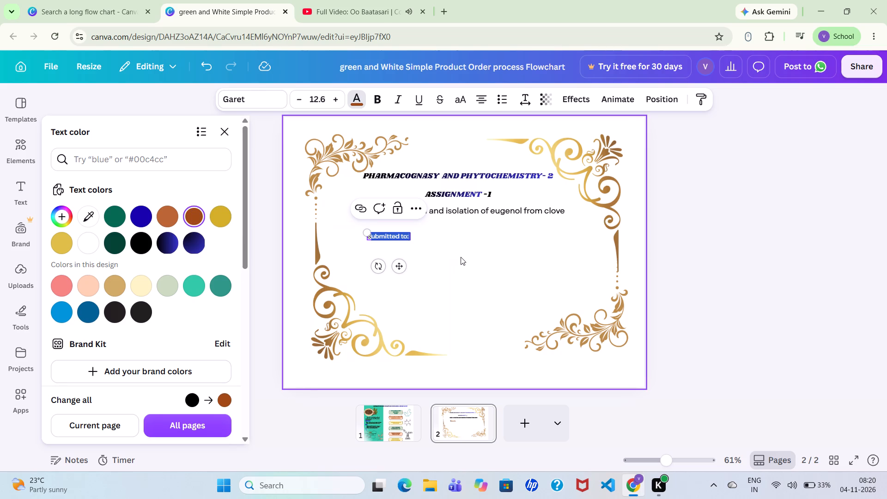
click(462, 256)
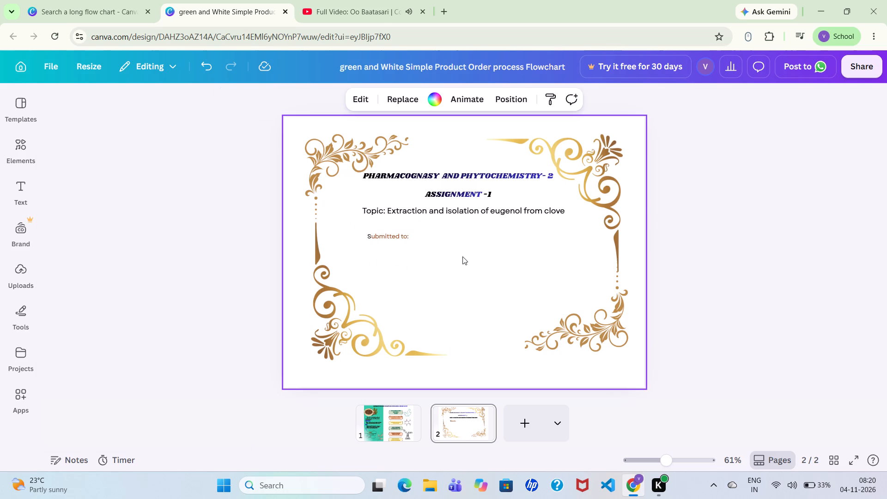
Apply the same brown to the word "Submitted" so its remaining black first letter matches the rest of the line.
click(368, 234)
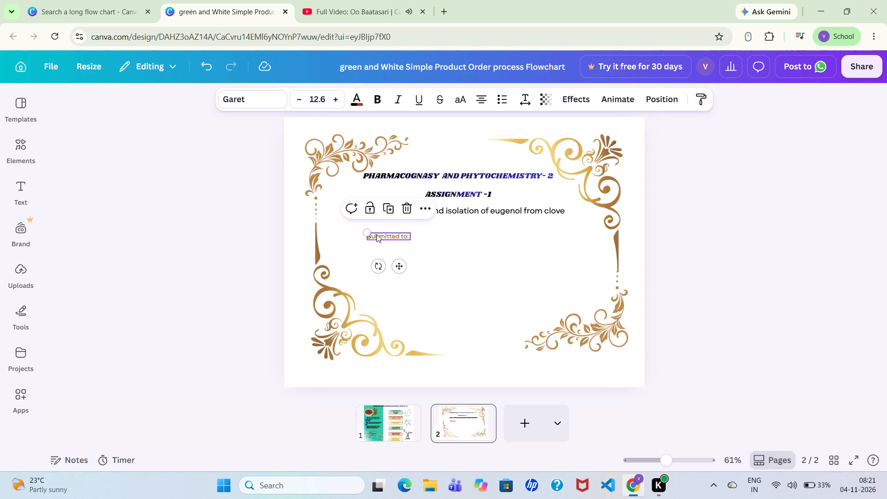
click(377, 234)
key(Left)
key(Left)
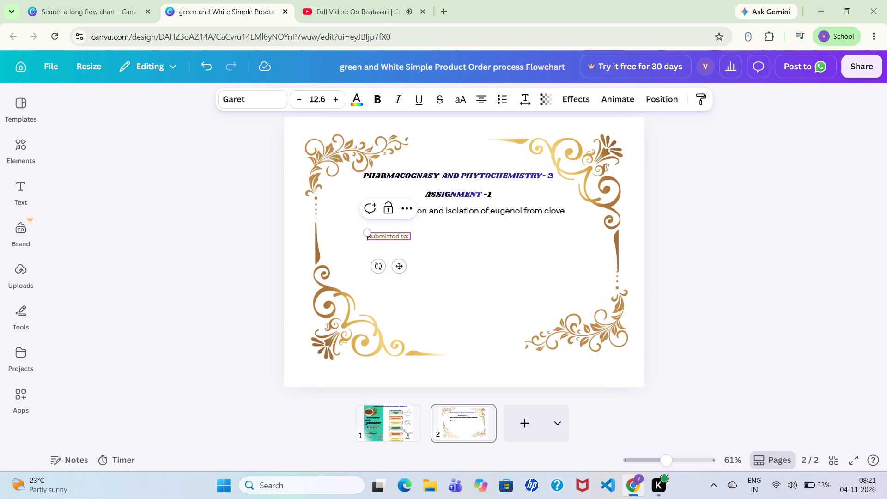
double_click(377, 234)
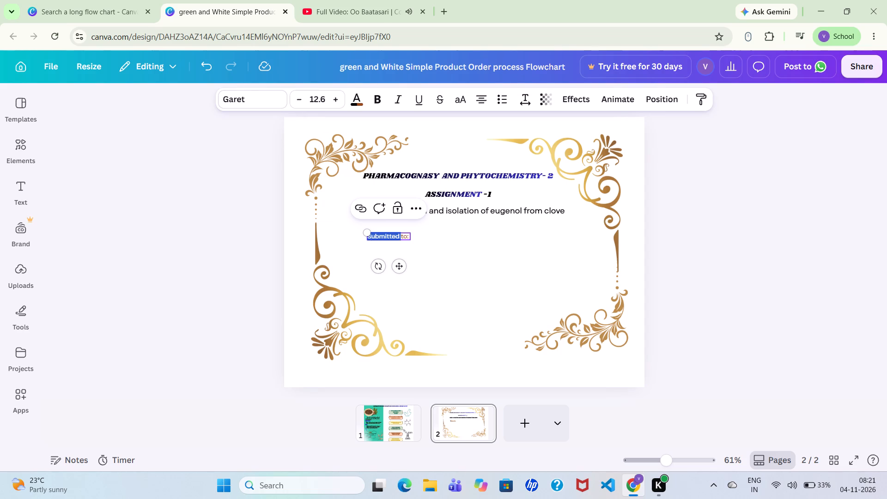
click(357, 100)
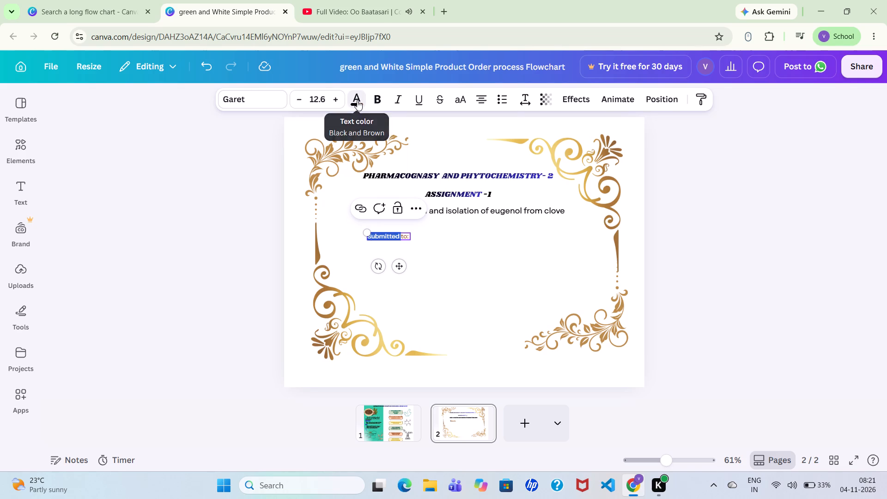
click(199, 213)
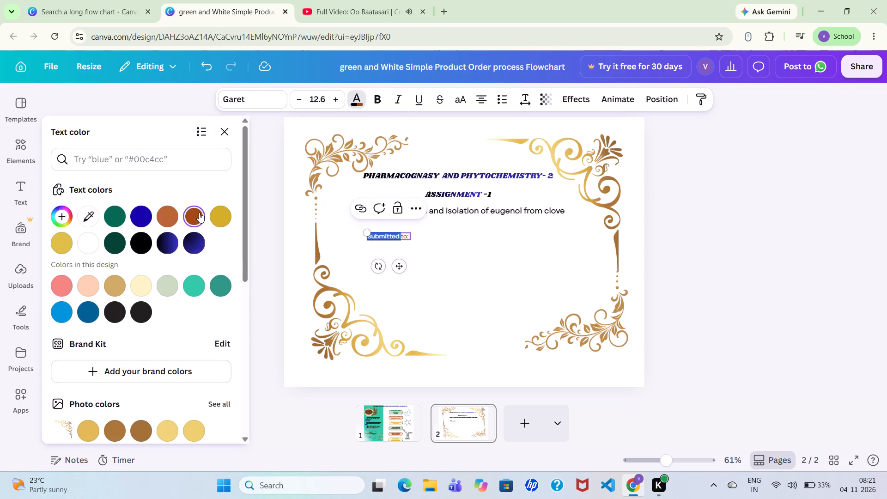
click(486, 234)
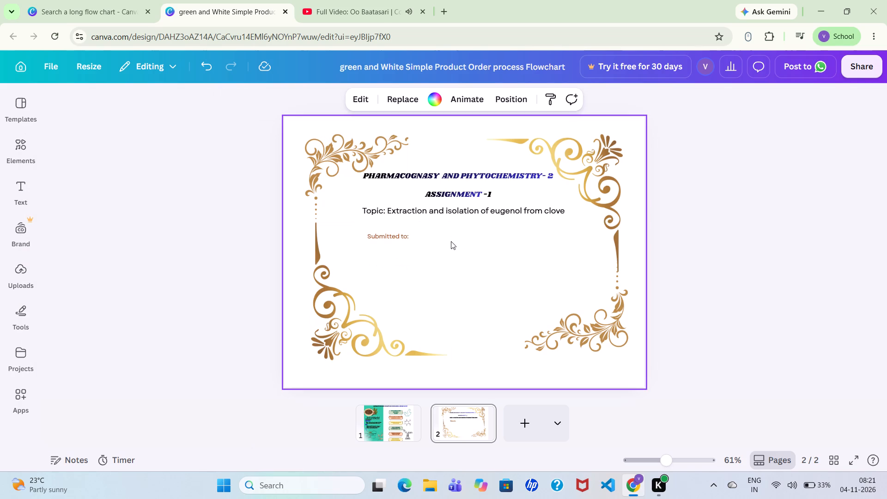
Add a text box below the "Submitted to:" line with uppercase formatting off, containing the teacher's name with "Dr." before it and "madam" after it.
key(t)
key(BackSpace)
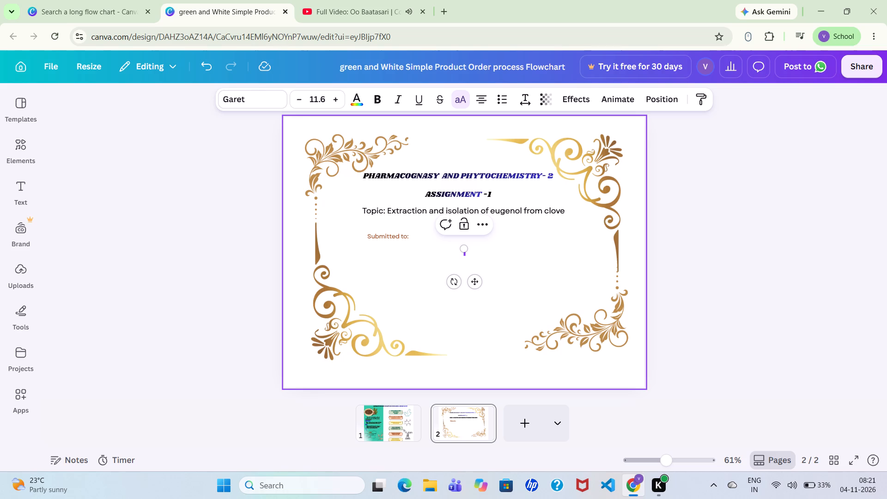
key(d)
click(460, 97)
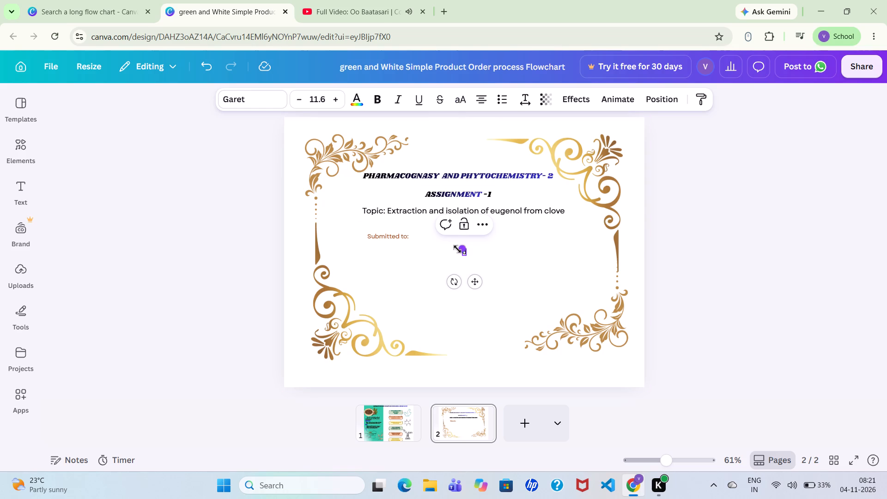
click(465, 253)
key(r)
key(BackSpace)
key(BackSpace)
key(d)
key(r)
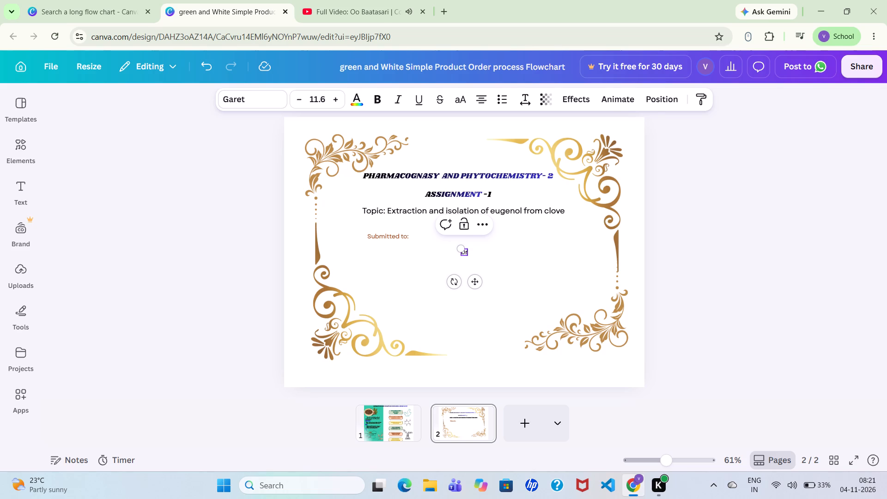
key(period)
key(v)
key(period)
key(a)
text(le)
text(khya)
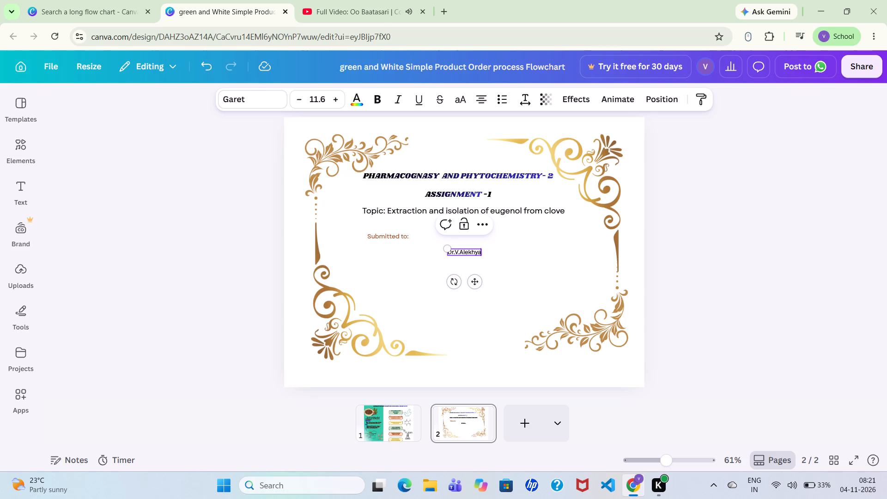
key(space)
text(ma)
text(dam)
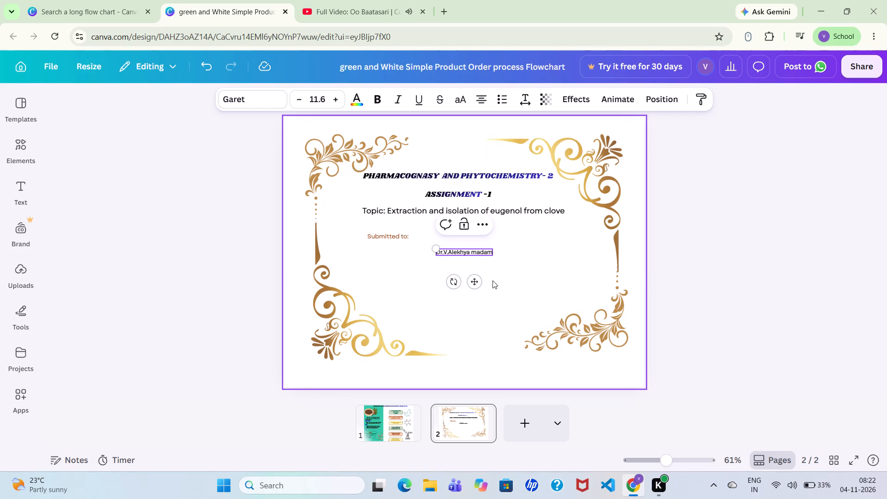
Set the font size of the teacher's name text to 13.6.
click(462, 263)
double_click(467, 250)
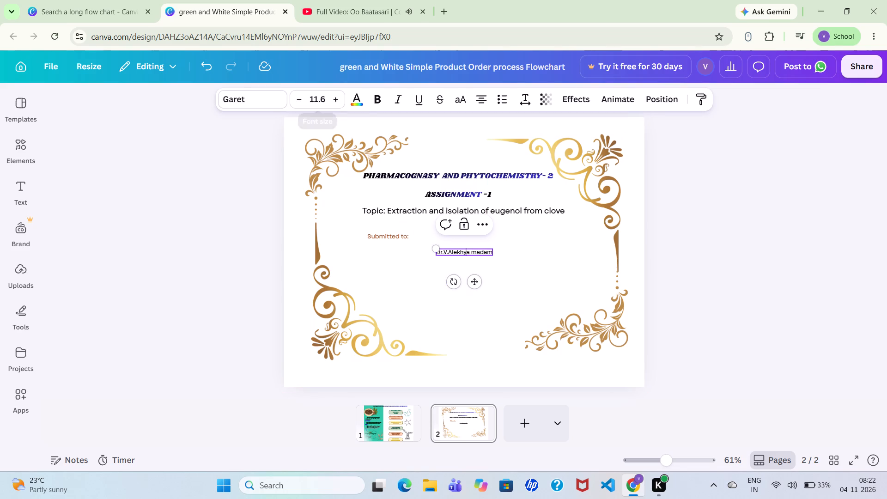
click(336, 100)
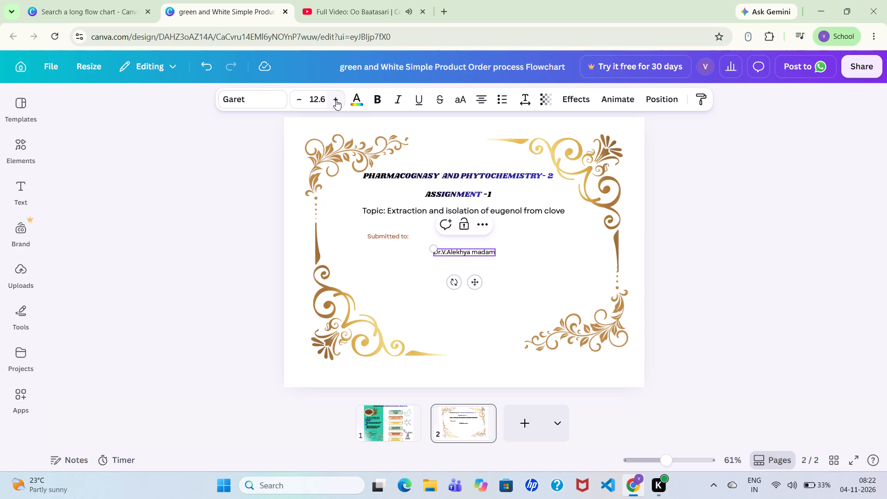
click(336, 100)
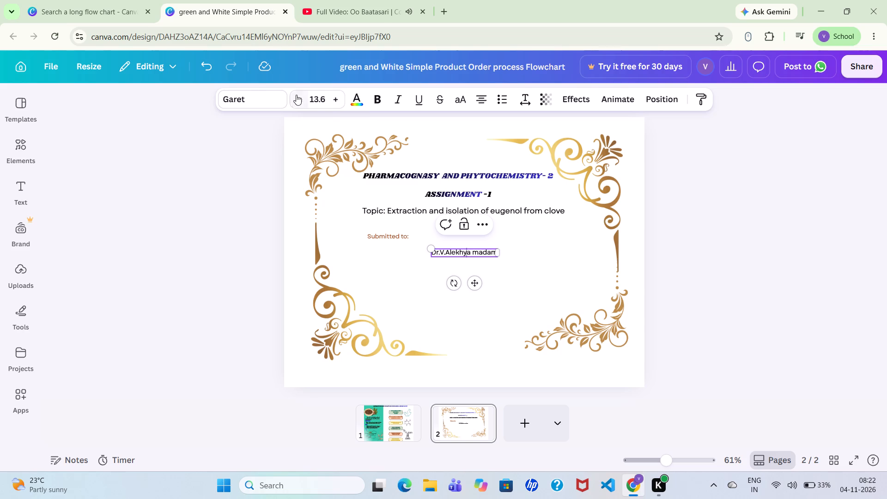
click(391, 249)
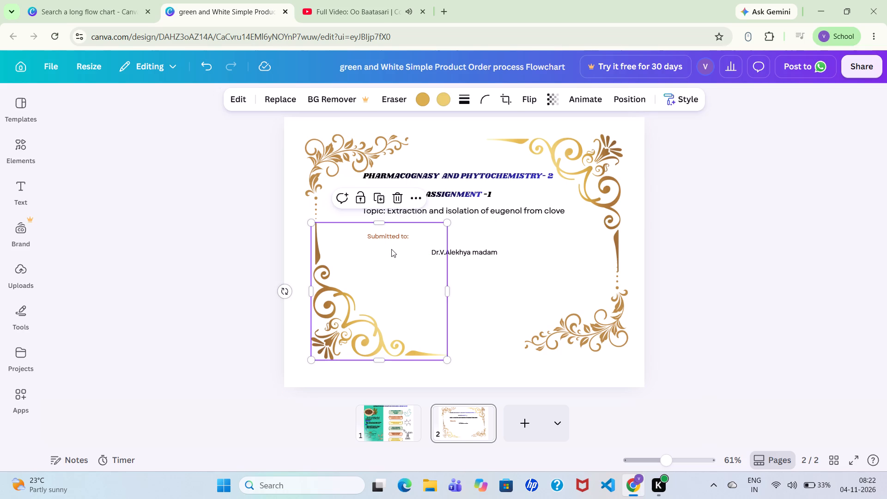
click(476, 275)
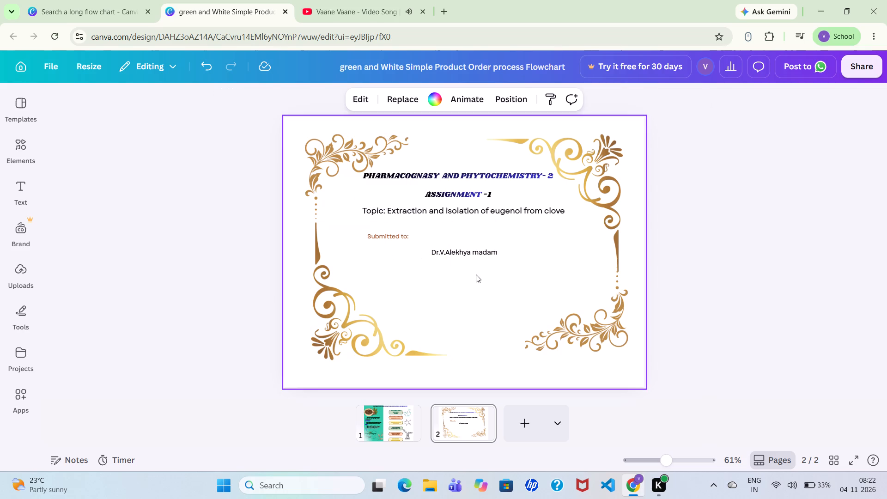
Move the teacher's name text up onto the same line as "Submitted to:", just after it.
drag(468, 251, 473, 240)
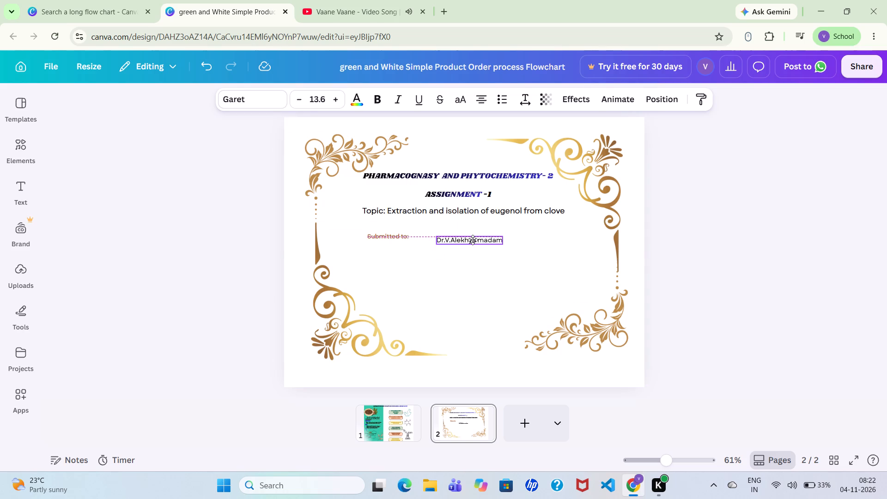
drag(473, 240, 467, 233)
click(466, 287)
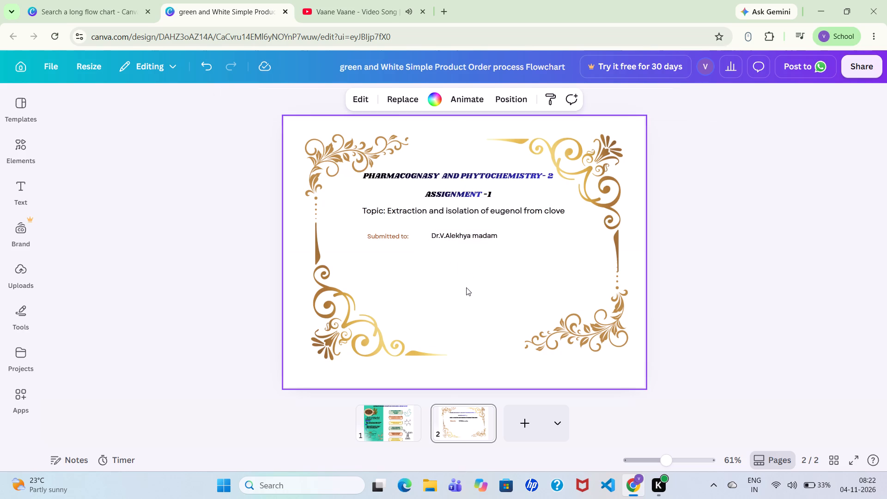
Set the font size of the "Submitted to:" text to 14.6.
click(388, 233)
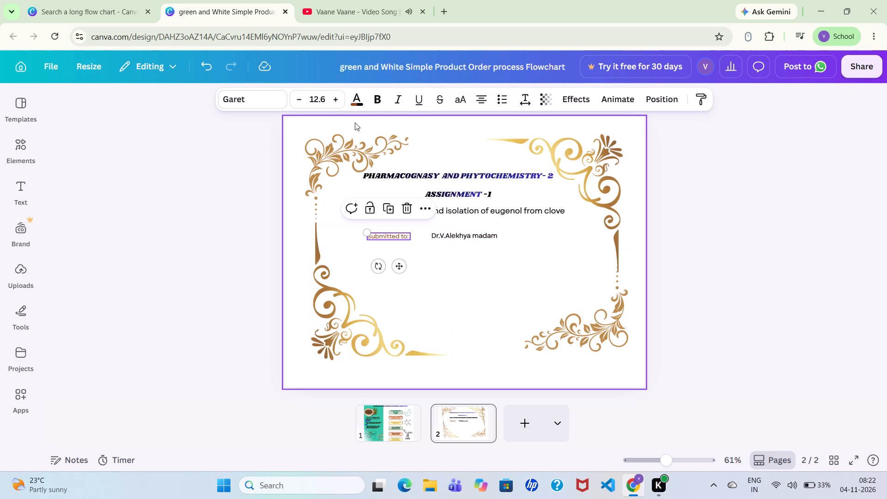
click(336, 98)
click(336, 98)
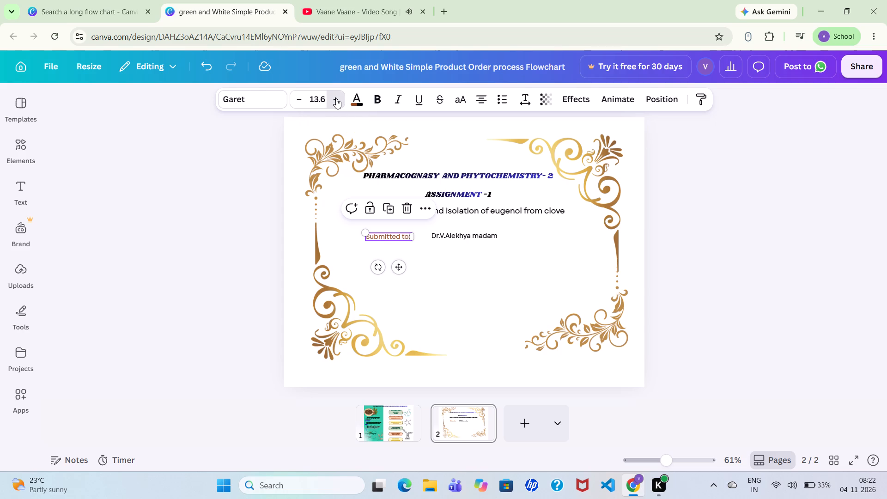
click(463, 263)
Nudge the "Submitted to:" text slightly closer to the teacher's name and align the two on one line.
drag(399, 236, 405, 232)
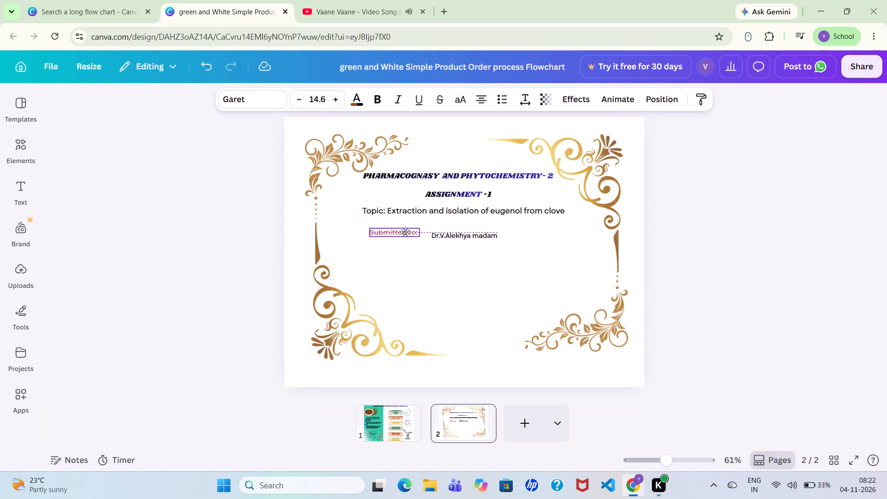
drag(405, 232, 407, 233)
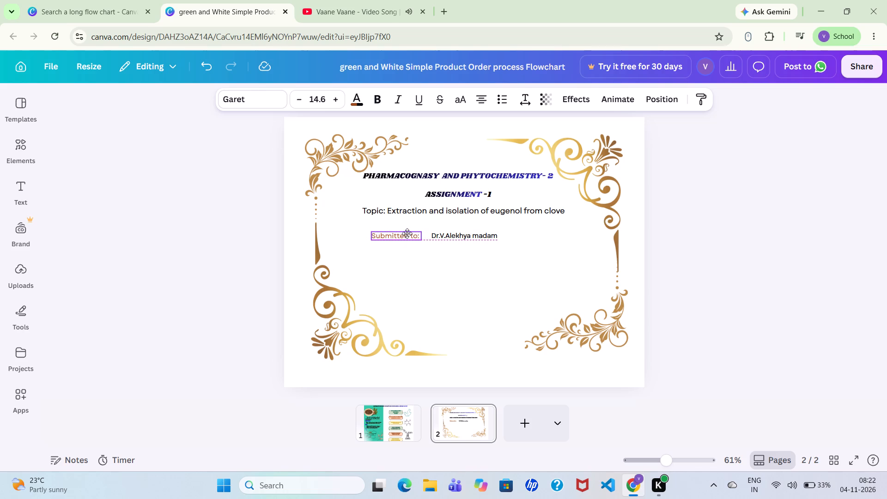
drag(407, 233, 407, 234)
drag(407, 234, 407, 231)
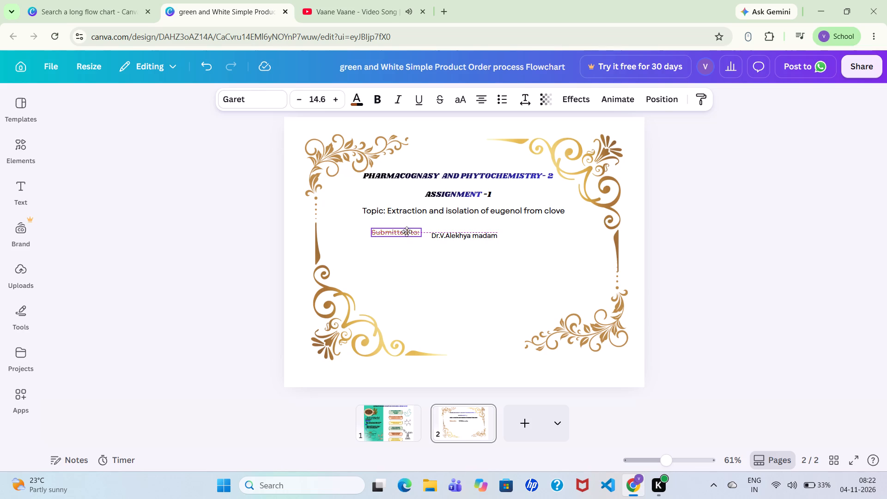
drag(407, 231, 407, 233)
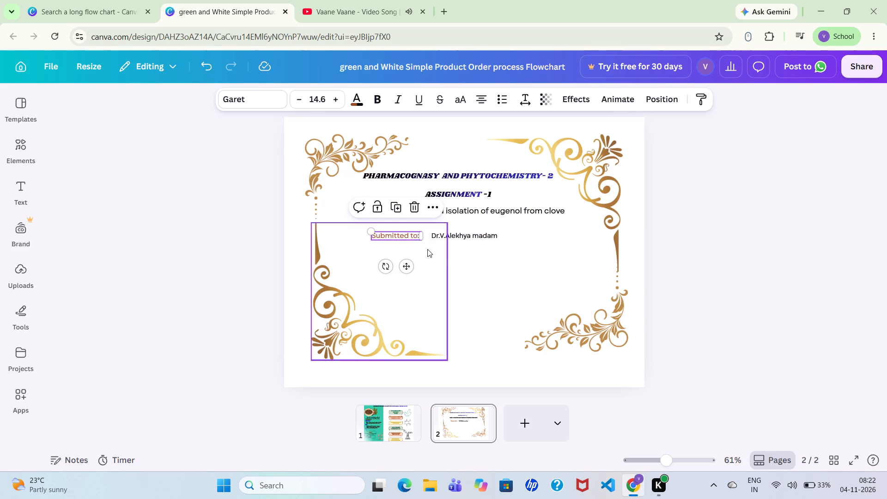
click(459, 262)
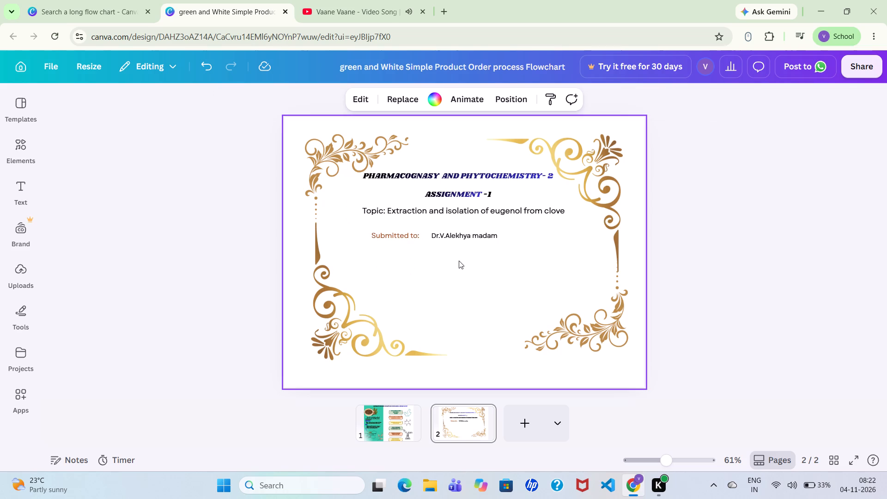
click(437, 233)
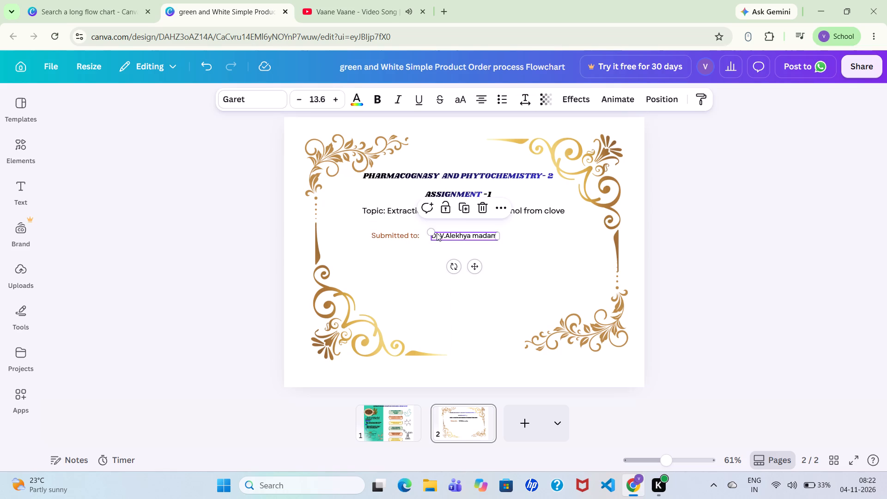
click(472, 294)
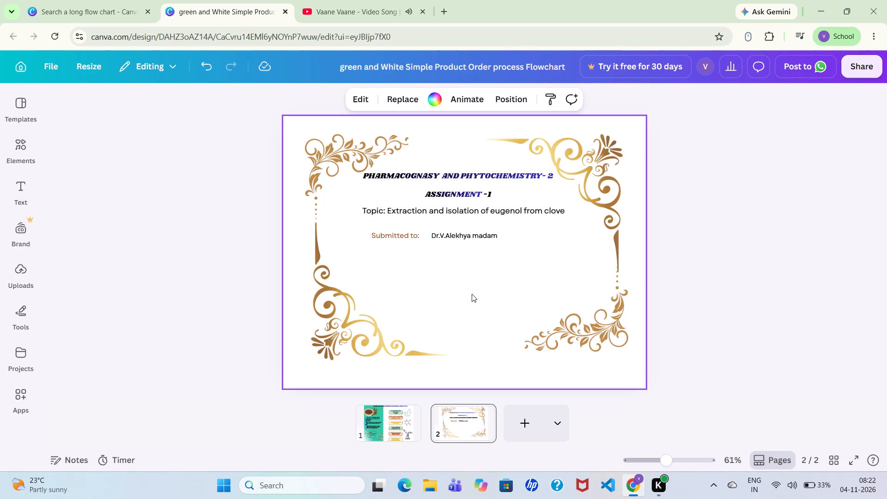
Add a text box below the teacher's name reading "GIET SCHOOL OF PHARMACY".
click(472, 294)
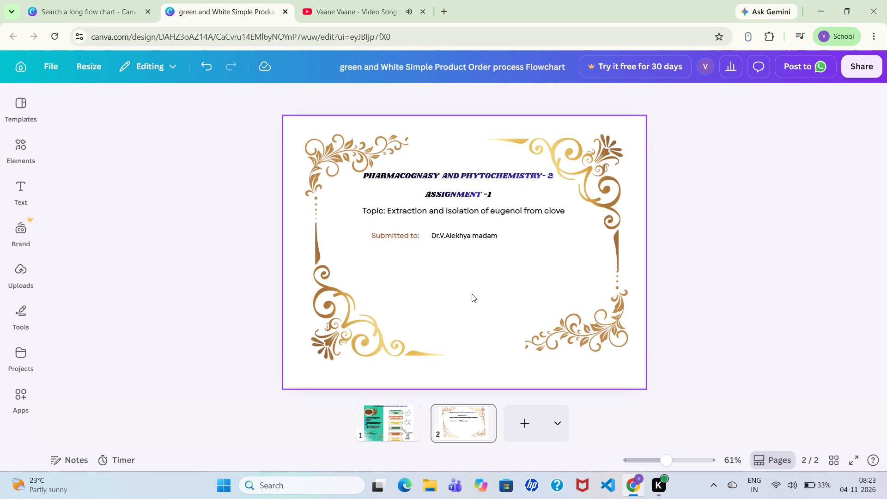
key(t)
key(BackSpace)
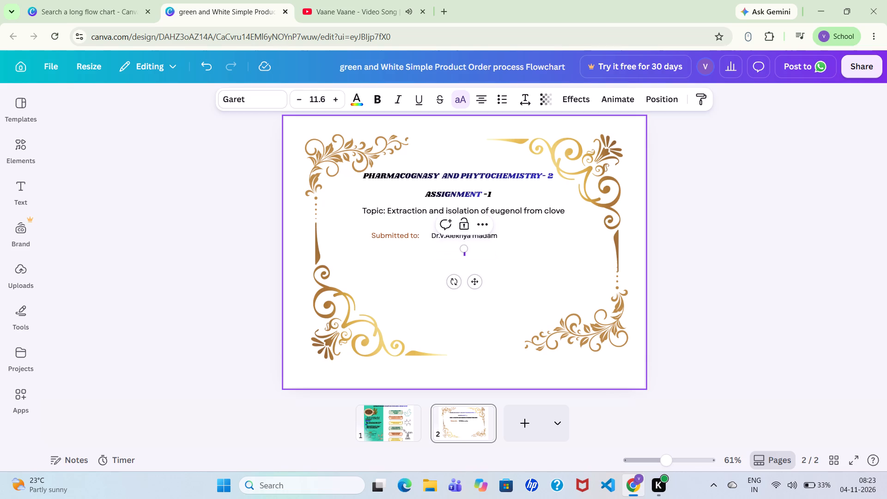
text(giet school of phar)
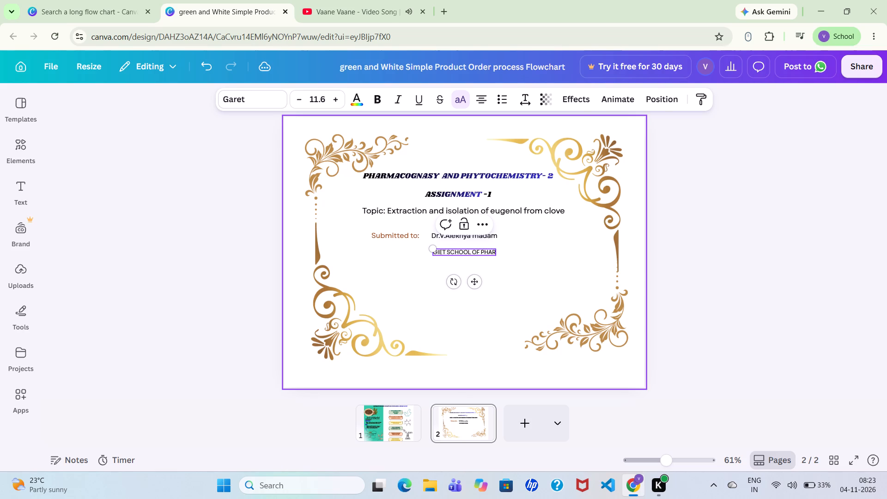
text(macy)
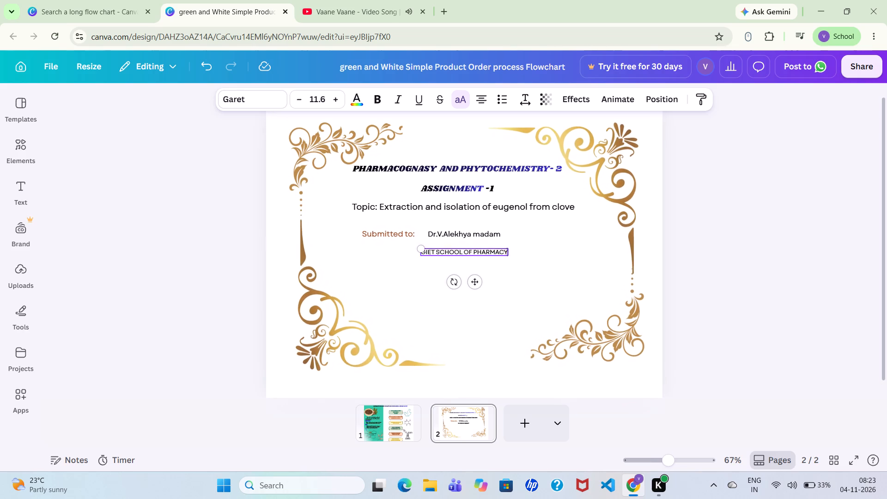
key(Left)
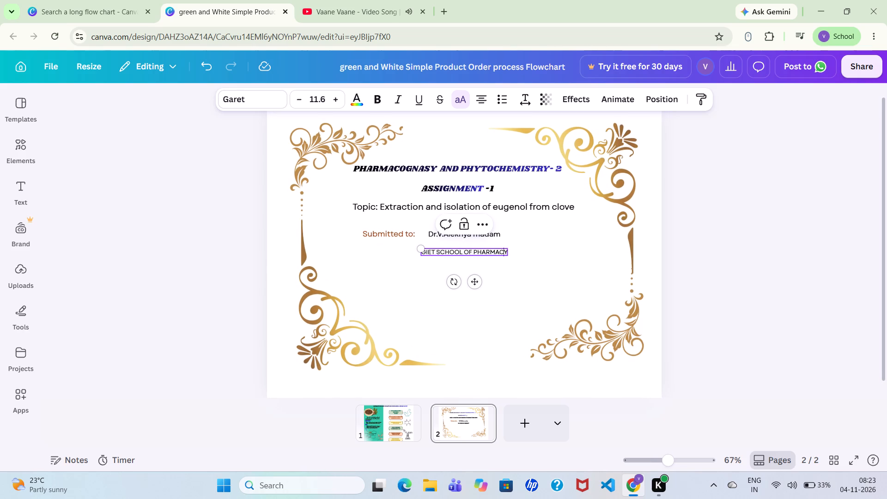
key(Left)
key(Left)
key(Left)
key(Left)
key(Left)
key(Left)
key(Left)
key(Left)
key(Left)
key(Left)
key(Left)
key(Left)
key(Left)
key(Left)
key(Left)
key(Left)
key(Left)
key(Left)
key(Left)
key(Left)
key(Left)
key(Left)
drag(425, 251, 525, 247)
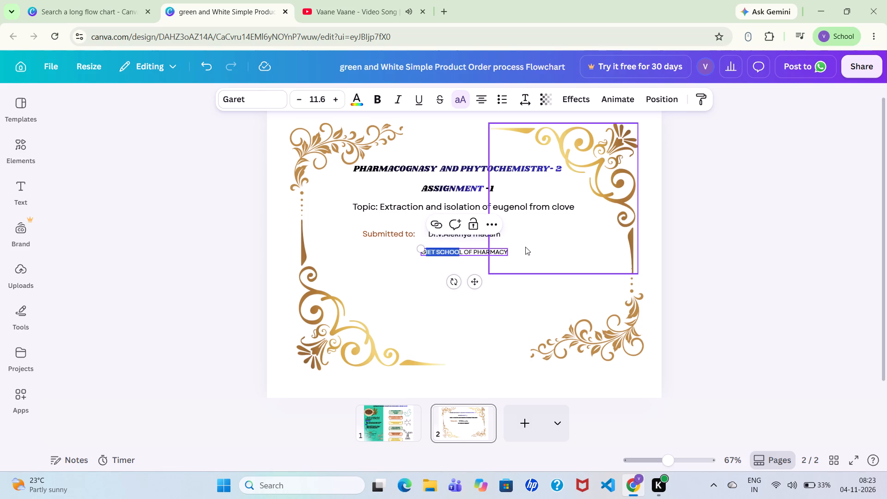
Shift the gold ornament in the page's upper-right corner slightly up and to the left.
drag(525, 247, 543, 248)
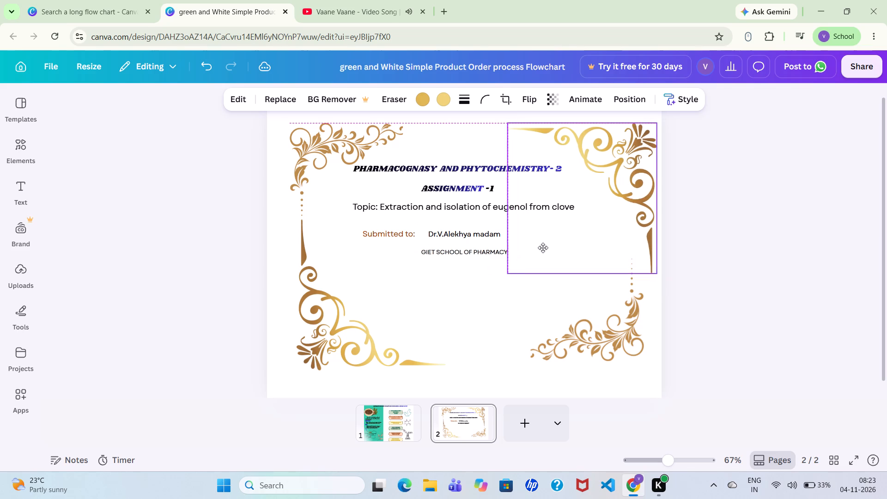
drag(543, 248, 529, 245)
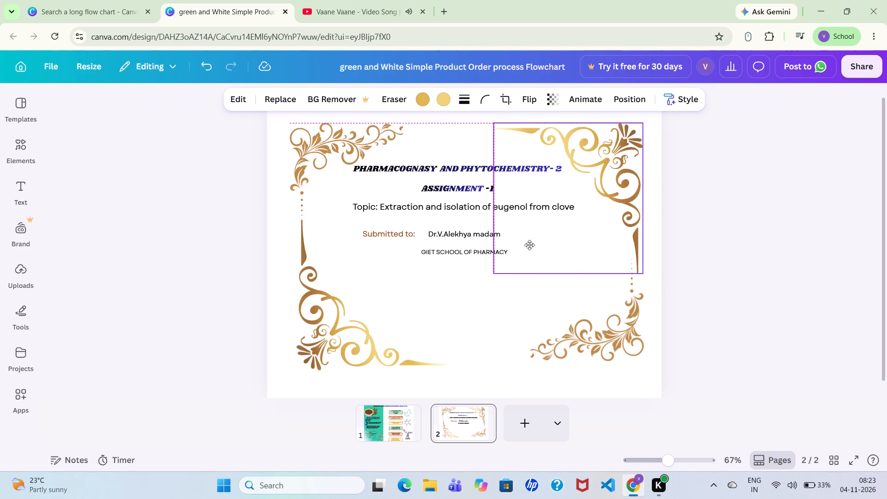
drag(529, 245, 524, 243)
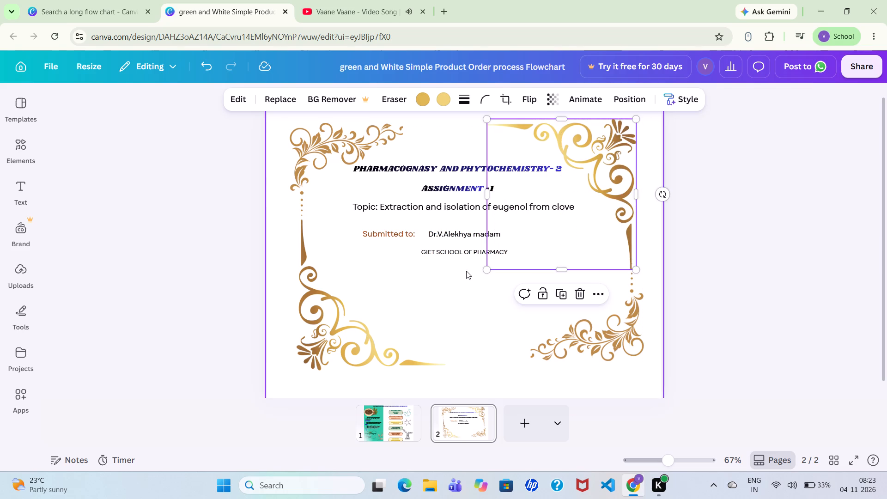
click(466, 271)
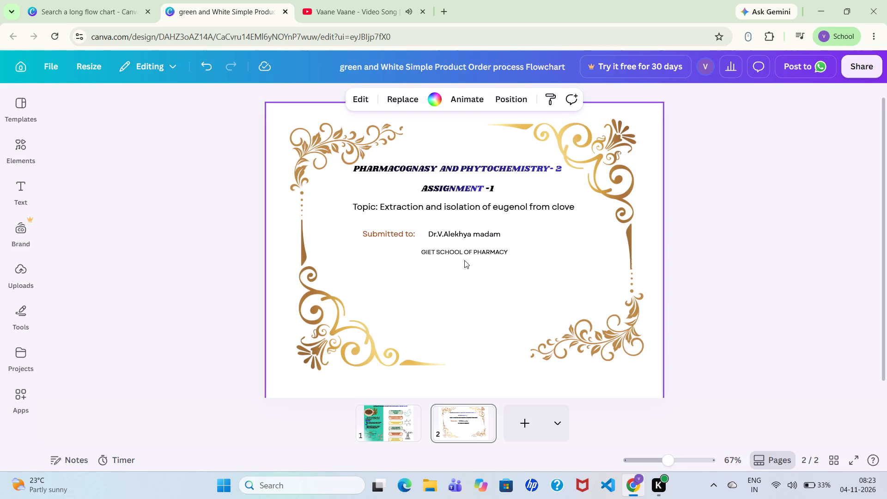
Move the "GIET SCHOOL OF PHARMACY" text slightly left so its right edge lines up with the teacher's name above.
click(464, 254)
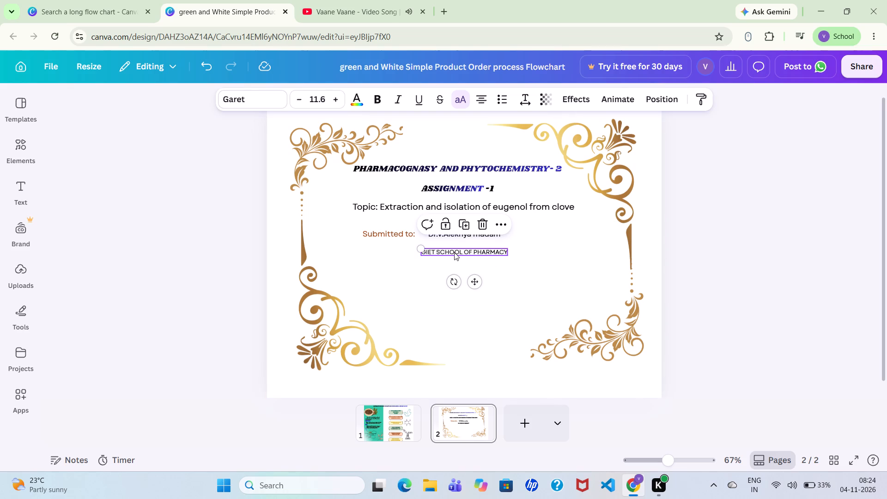
click(427, 249)
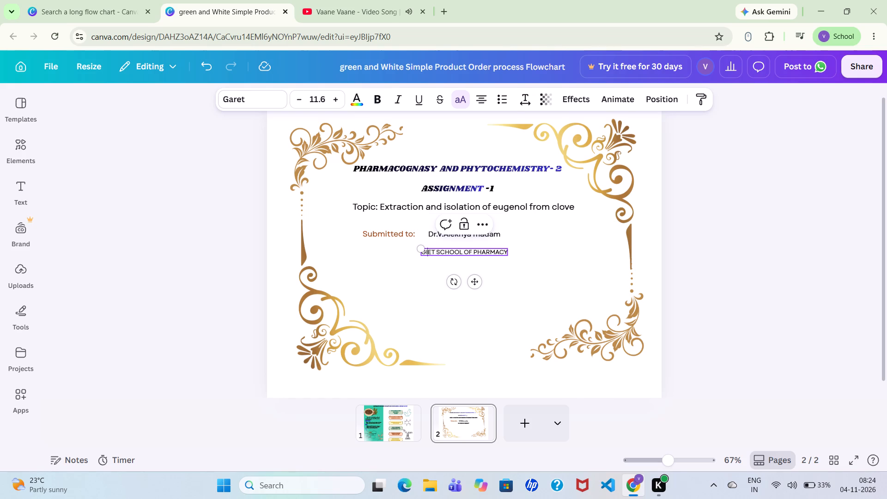
click(427, 249)
key(Left)
key(Left)
drag(427, 248, 456, 246)
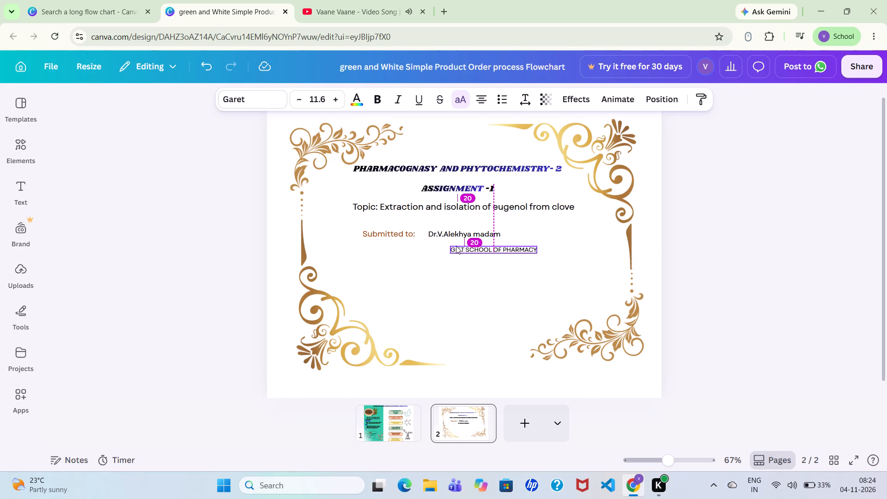
drag(456, 246, 418, 248)
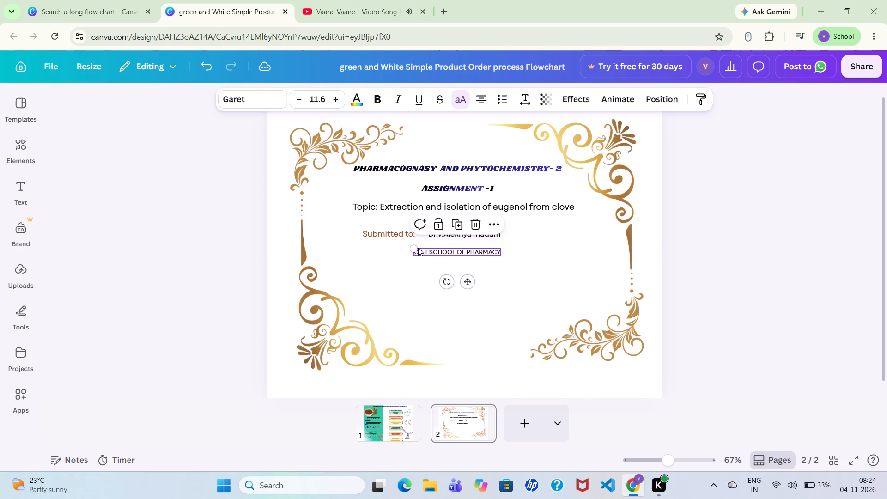
Enlarge the "GIET SCHOOL OF PHARMACY" text to a font size of about 15.3, extending it to the left.
click(422, 248)
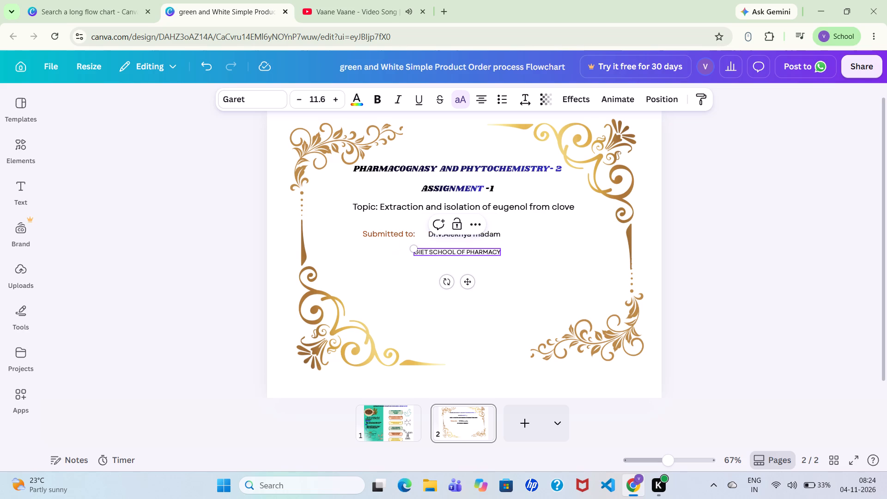
drag(418, 249, 427, 250)
drag(427, 250, 504, 249)
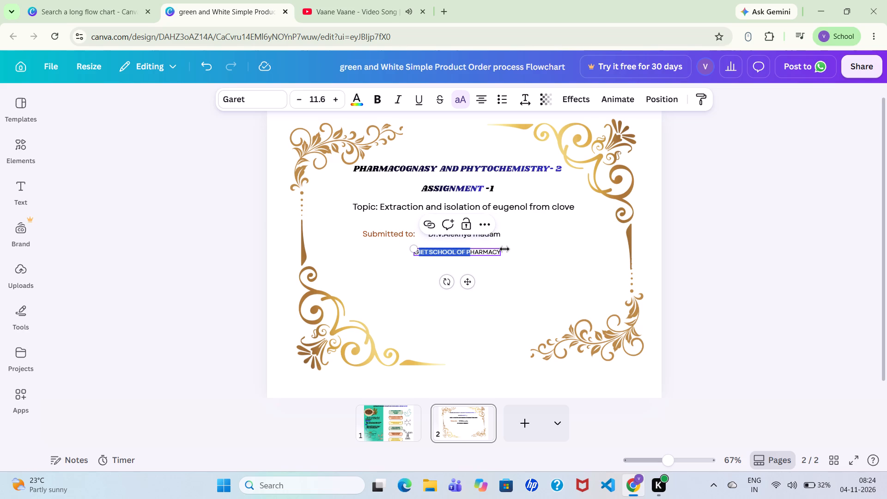
click(483, 251)
double_click(483, 251)
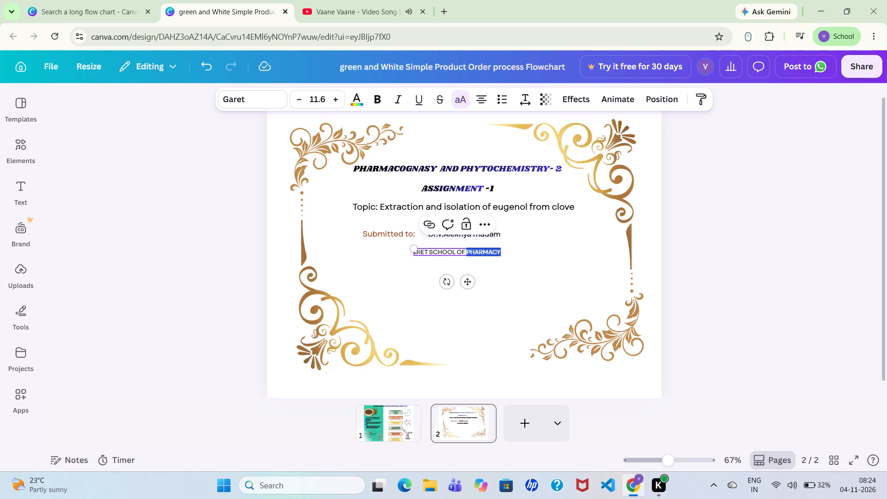
double_click(447, 250)
click(422, 249)
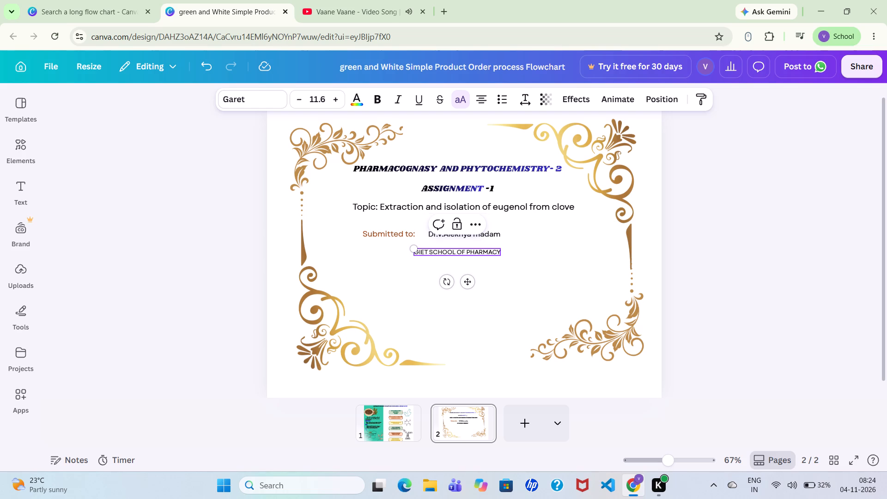
click(419, 249)
click(414, 249)
drag(413, 247, 397, 239)
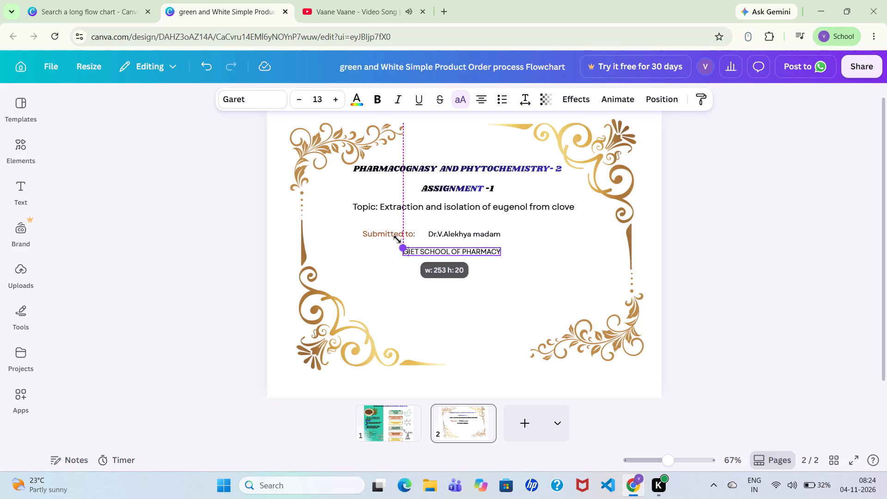
drag(397, 239, 388, 236)
drag(451, 305, 405, 264)
click(463, 292)
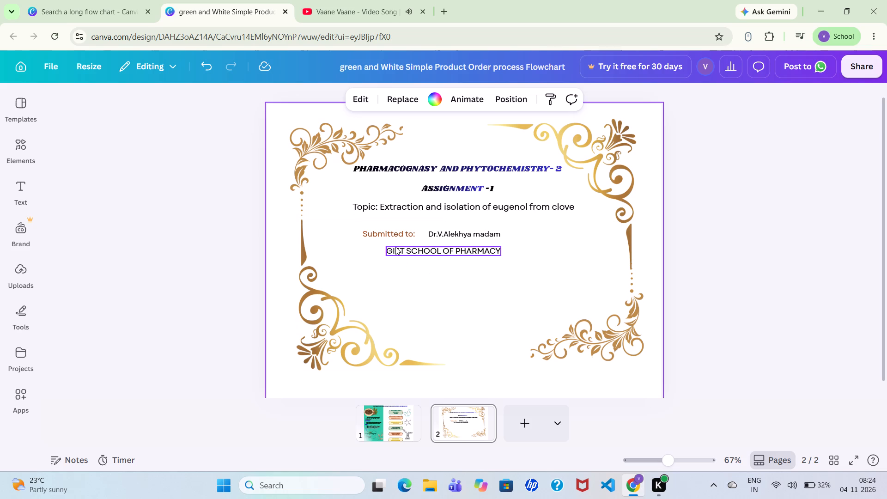
Reduce the font size of the "GIET SCHOOL OF PHARMACY" text to 14.3.
click(389, 246)
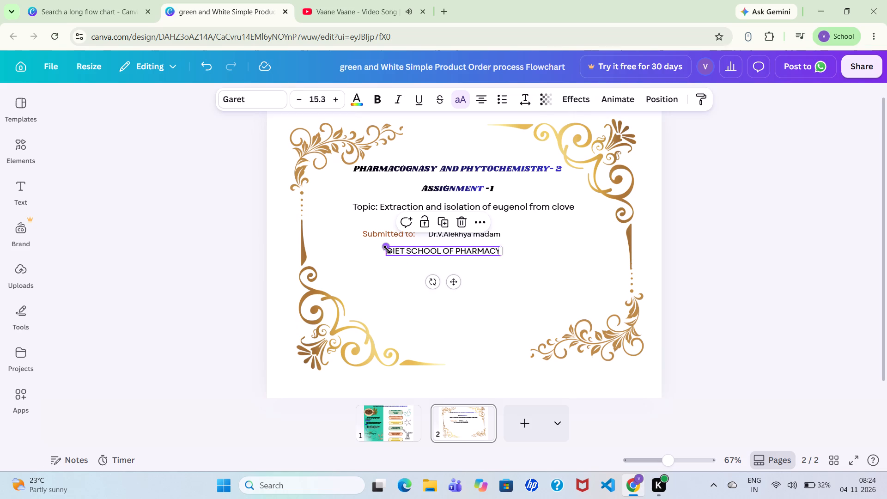
click(393, 249)
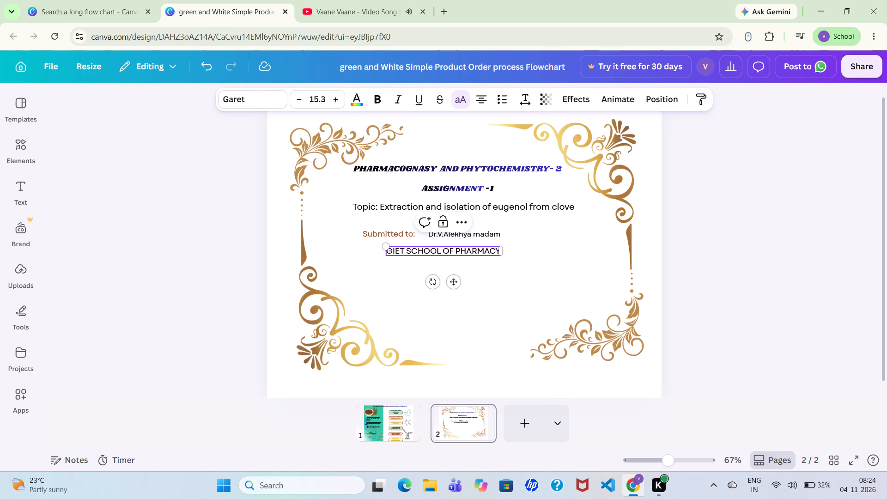
key(Left)
drag(390, 249, 491, 249)
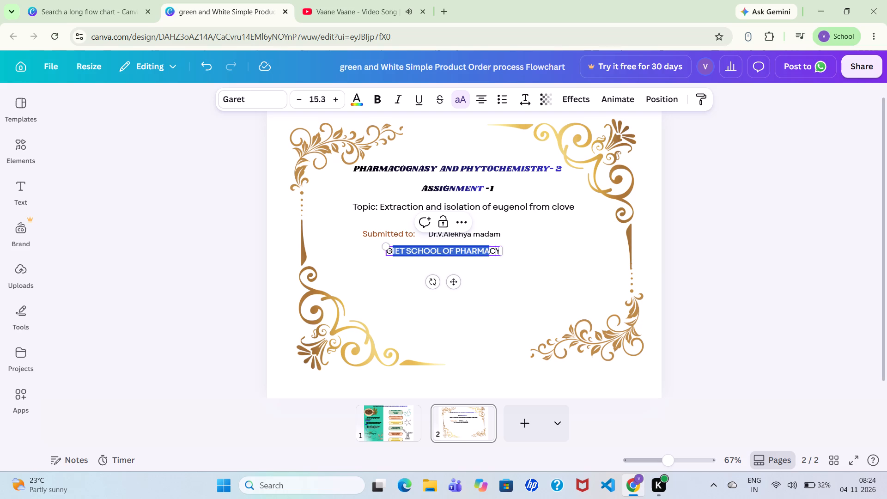
drag(491, 249, 497, 249)
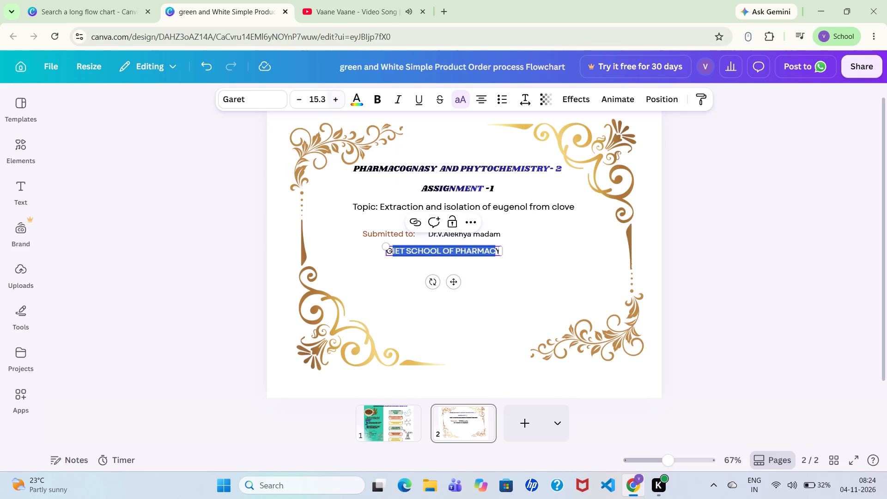
click(296, 100)
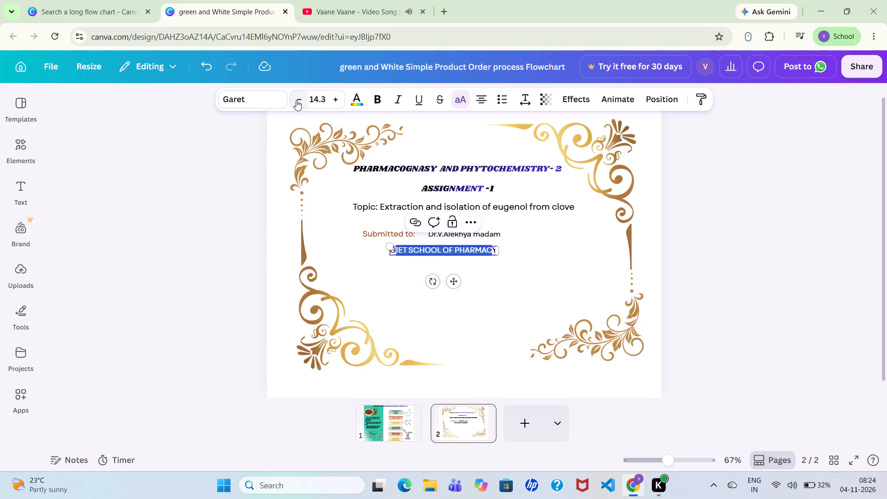
Look through the available fonts for a new typeface for the selected "GIET SCHOOL OF PHARMACY" text.
click(355, 98)
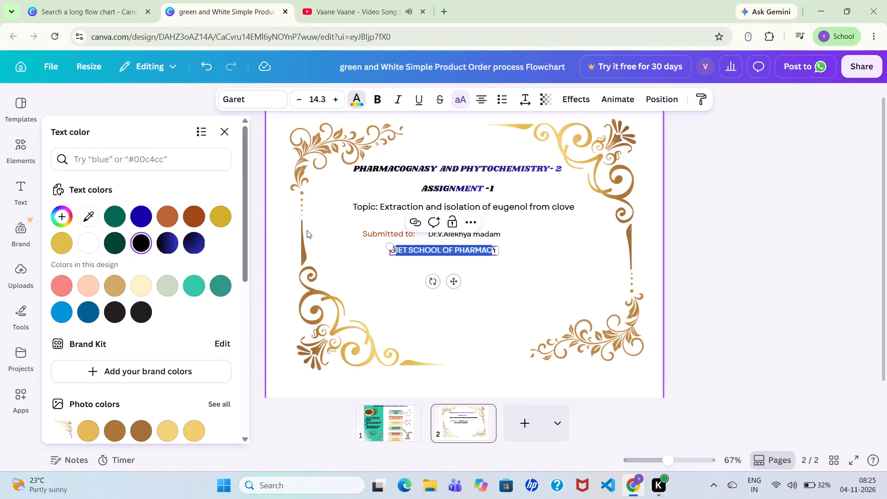
click(255, 99)
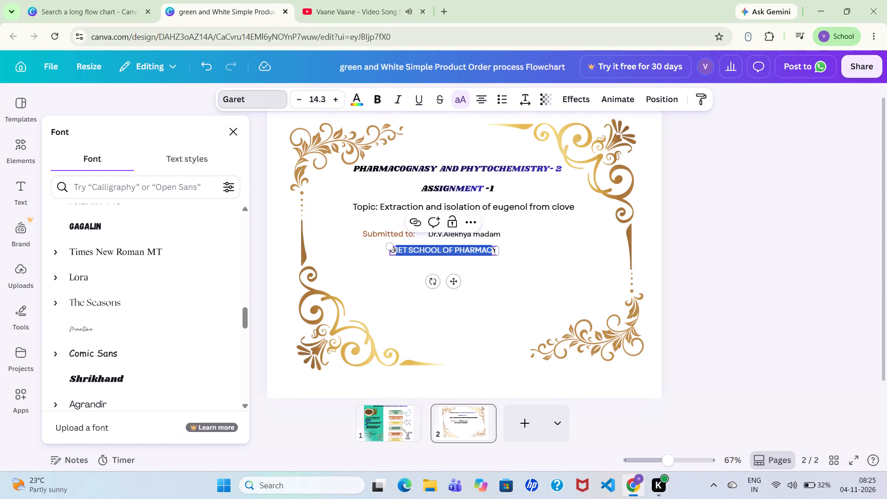
double_click(245, 408)
triple_click(245, 408)
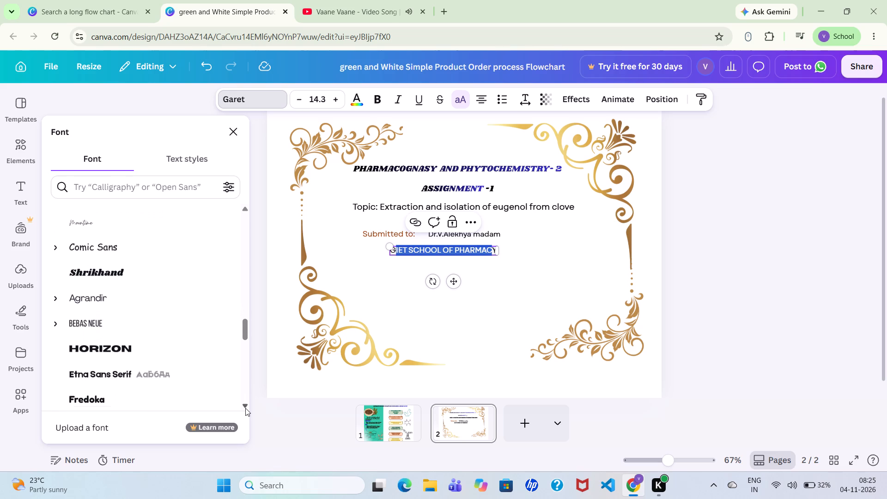
triple_click(245, 408)
click(245, 408)
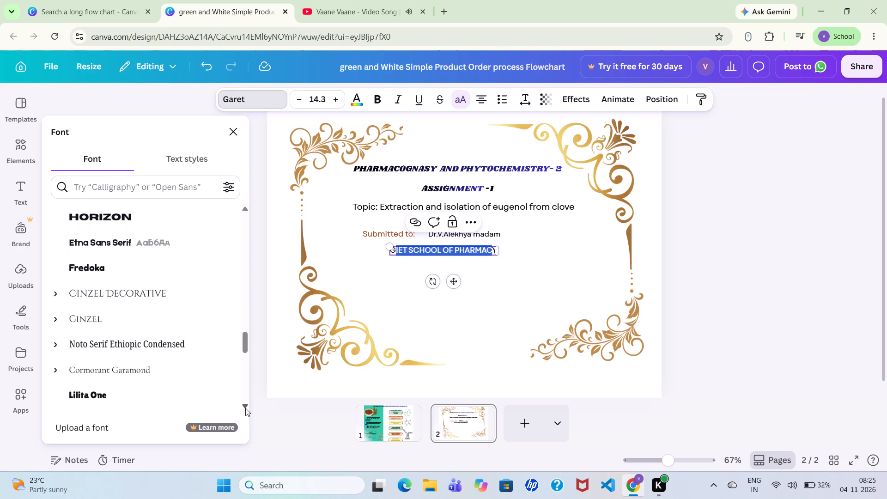
triple_click(245, 408)
triple_click(245, 408)
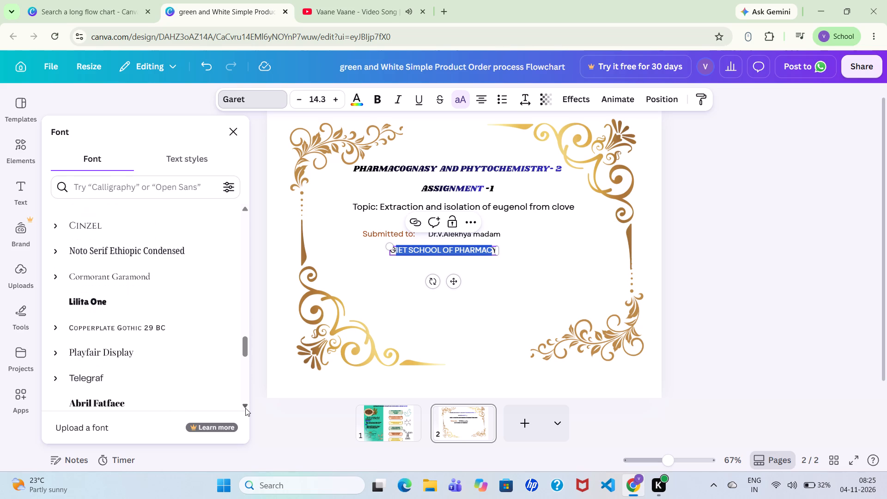
click(245, 408)
triple_click(245, 408)
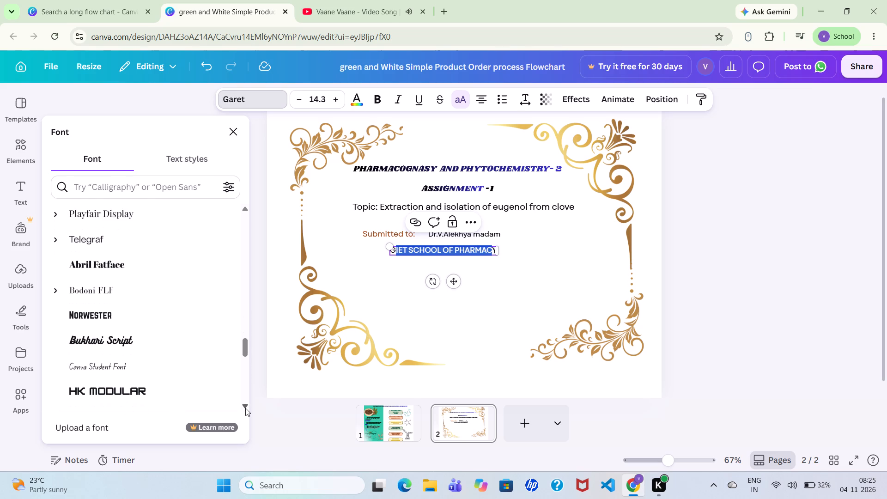
triple_click(245, 408)
triple_click(245, 408)
triple_click(245, 408)
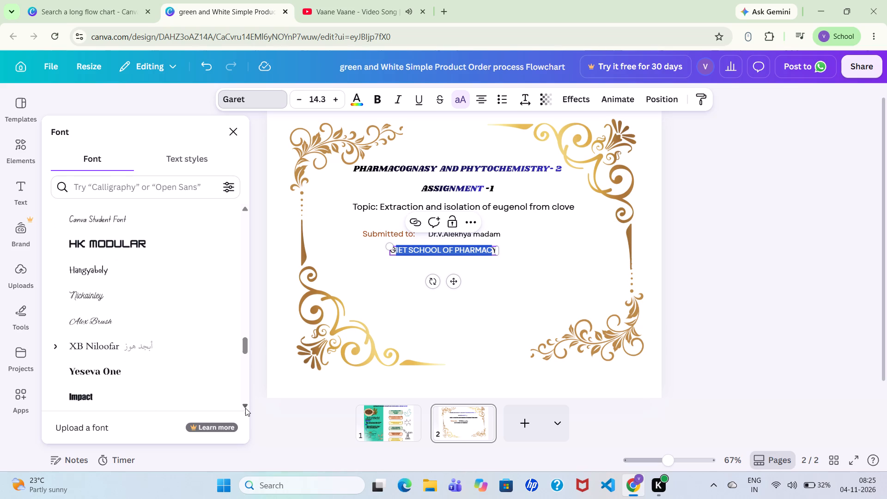
click(245, 408)
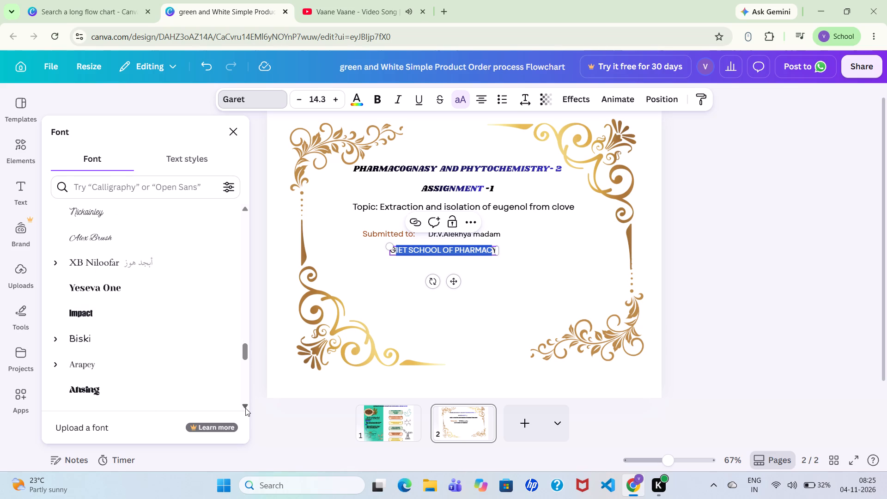
click(245, 408)
click(245, 408)
triple_click(245, 408)
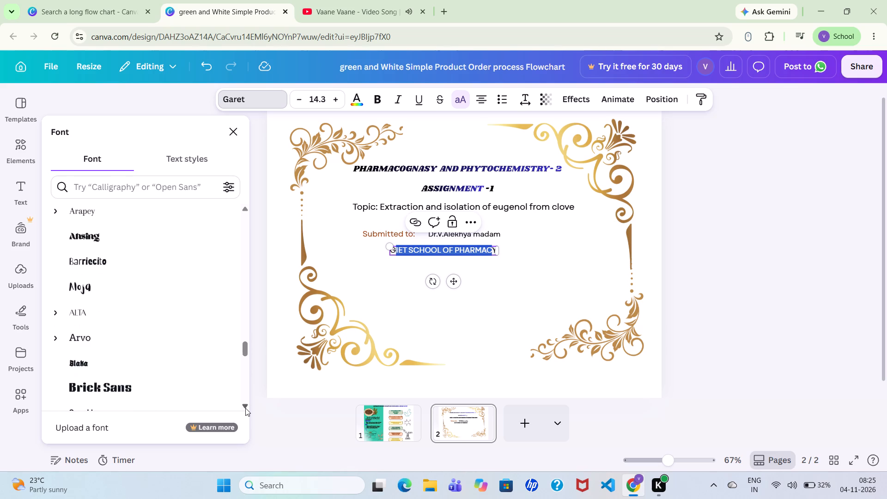
triple_click(245, 408)
click(245, 408)
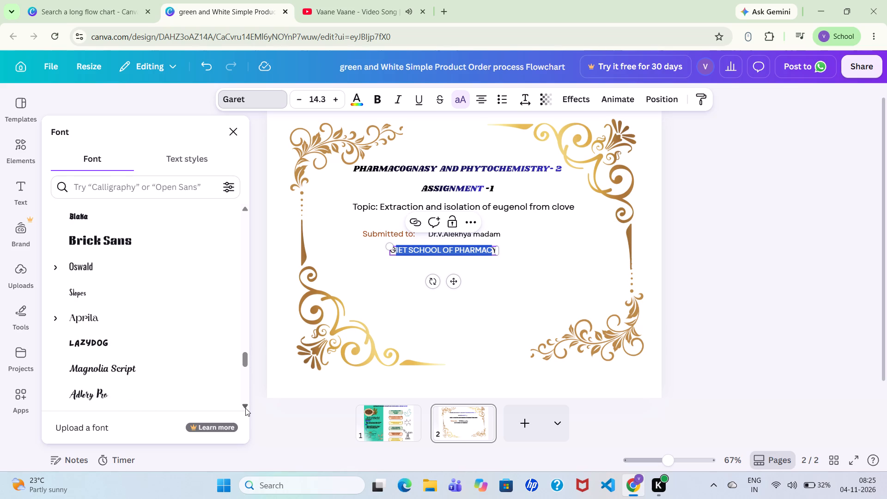
double_click(245, 408)
triple_click(245, 408)
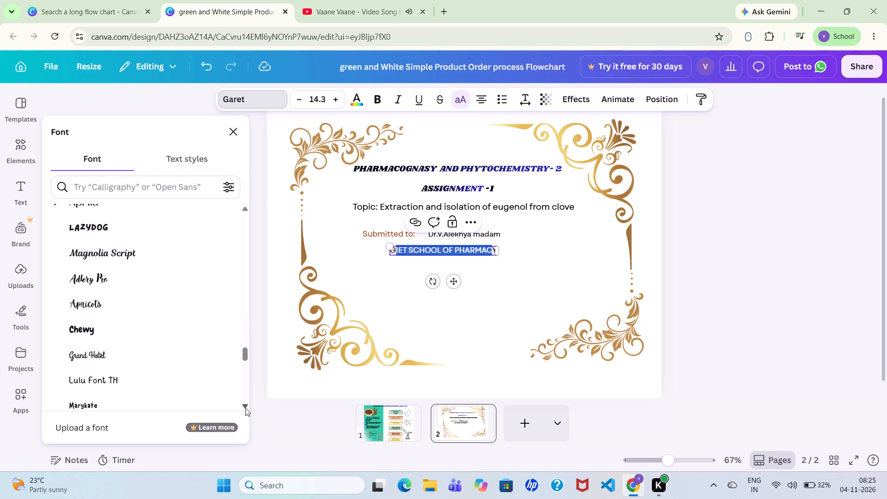
double_click(245, 408)
triple_click(245, 408)
triple_click(245, 408)
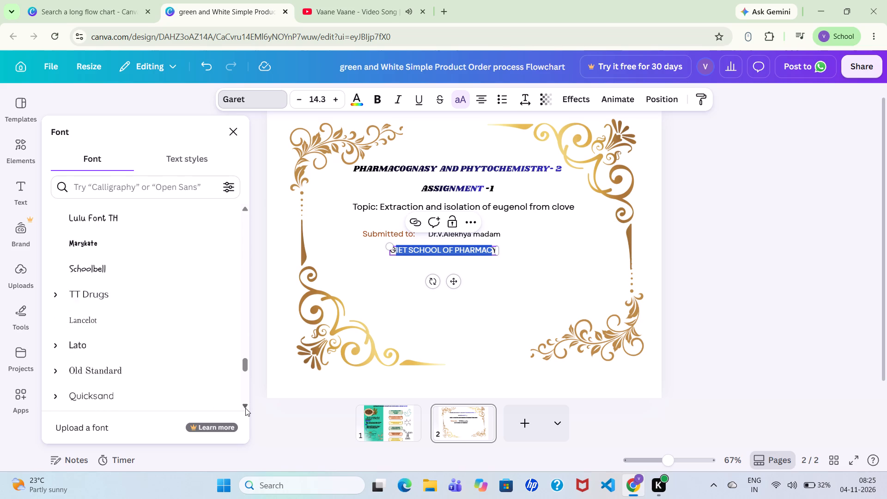
triple_click(245, 408)
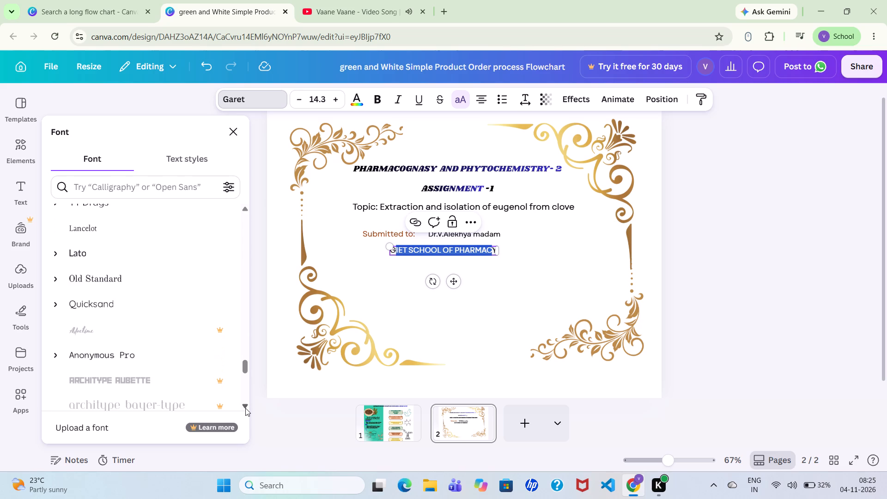
click(245, 408)
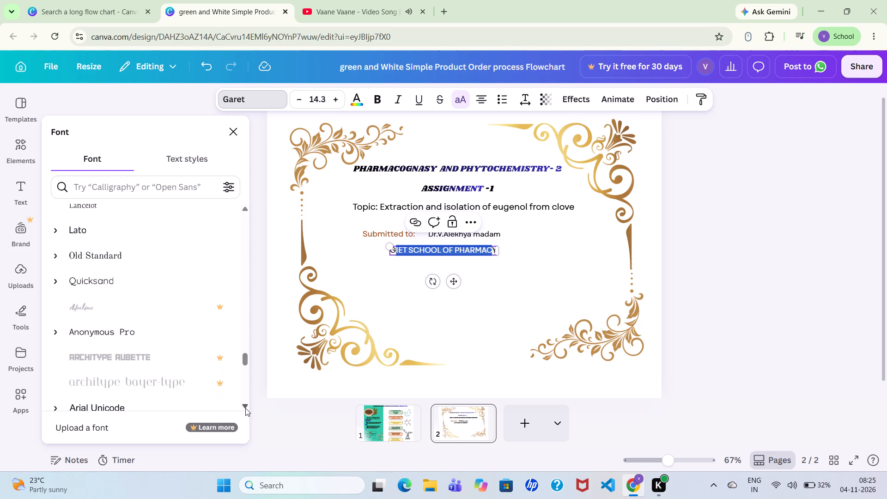
triple_click(245, 211)
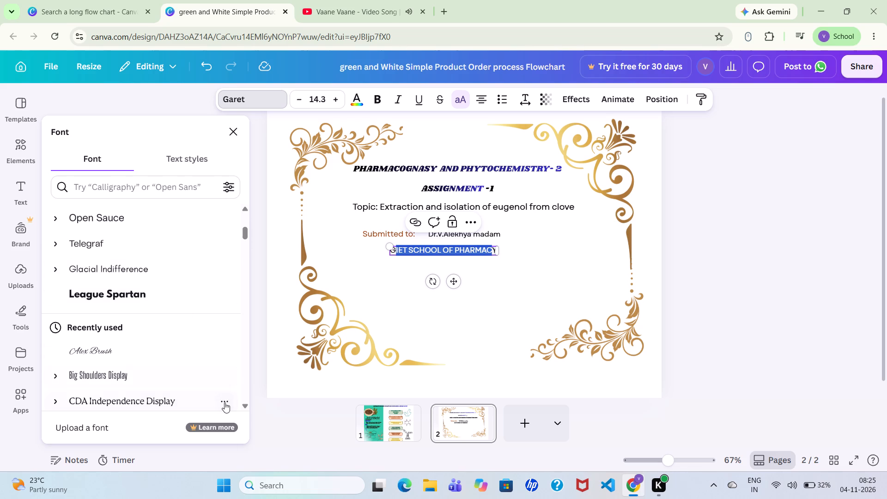
click(245, 408)
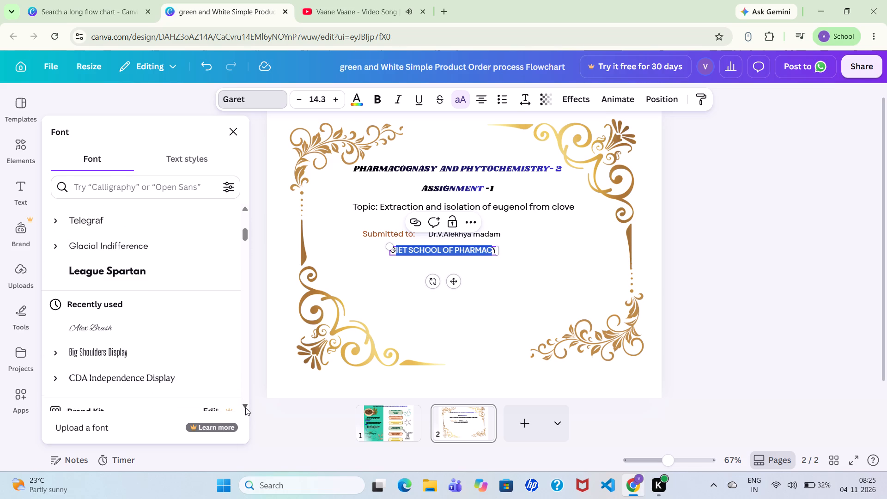
click(245, 408)
click(245, 408)
double_click(245, 408)
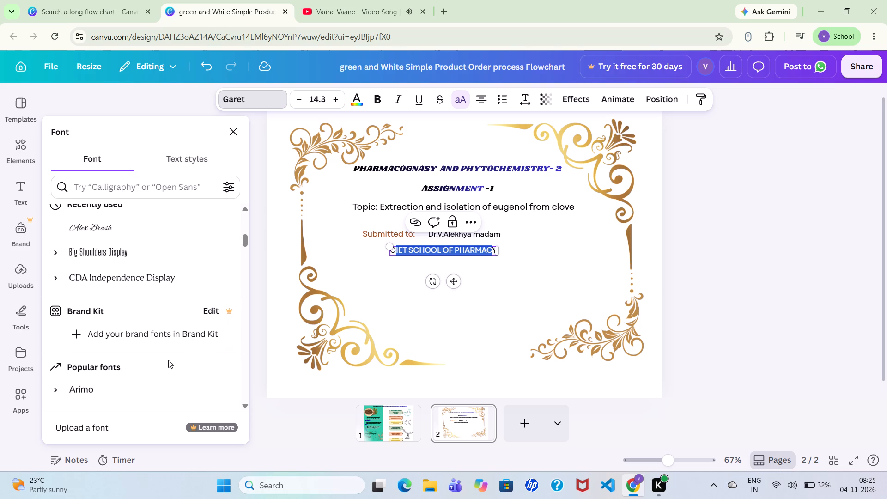
click(247, 406)
click(247, 406)
click(247, 406)
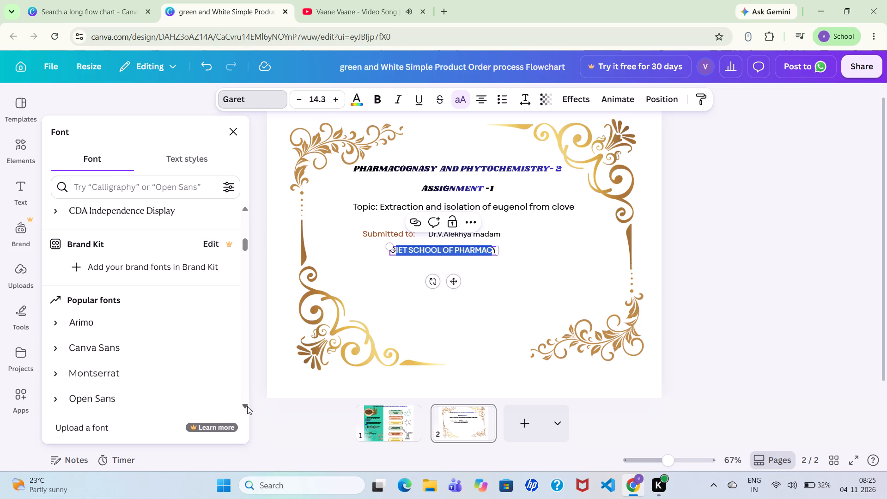
triple_click(247, 406)
triple_click(247, 406)
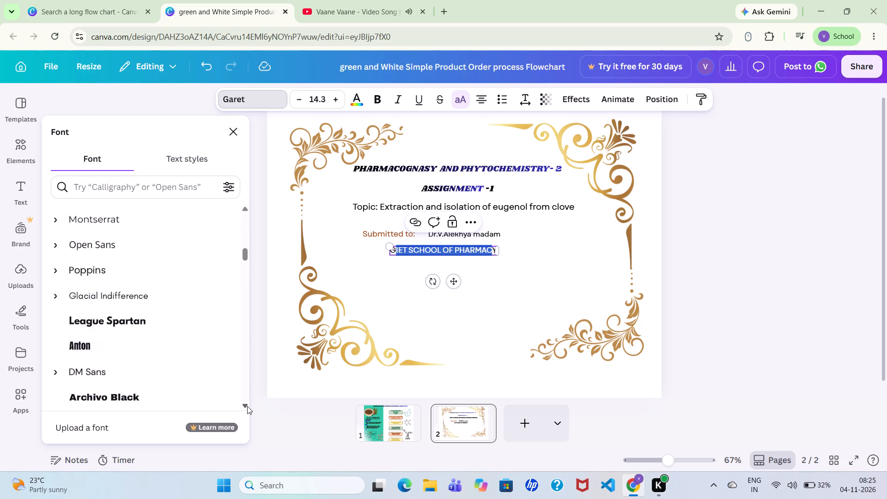
click(247, 406)
click(247, 406)
click(247, 406)
click(247, 406)
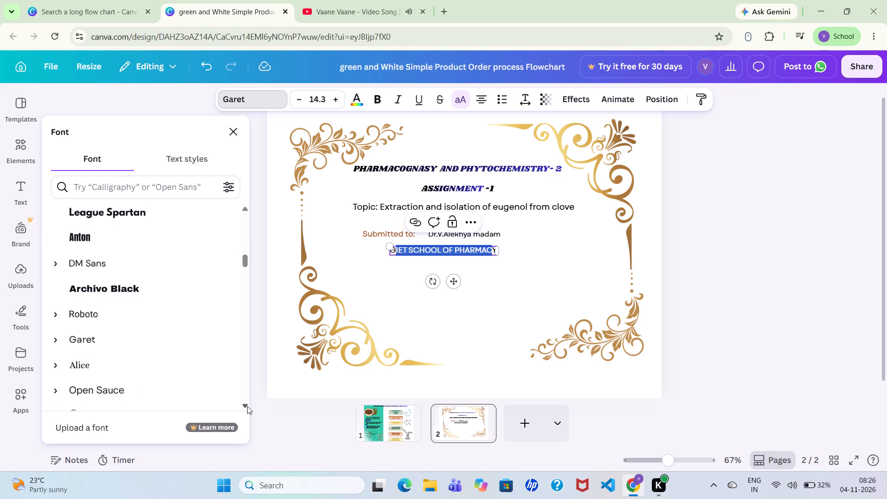
Apply the Alice font to the selected "GIET SCHOOL OF PHARMACY" text.
click(100, 360)
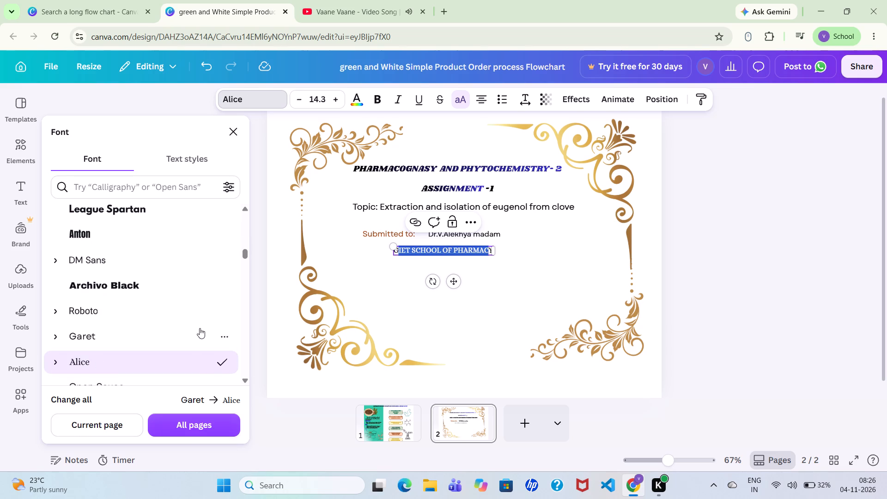
click(460, 298)
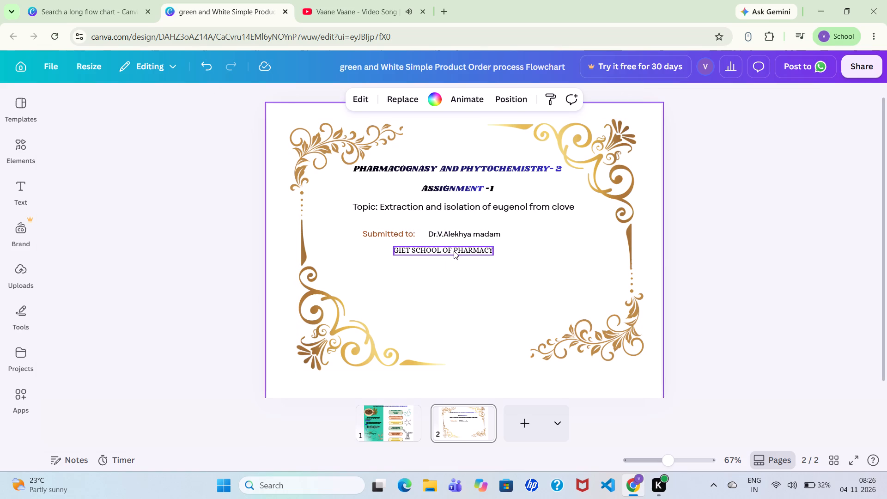
Move the "GIET SCHOOL OF PHARMACY" text horizontally to the right so it starts almost directly beneath the teacher's name.
drag(452, 249, 464, 249)
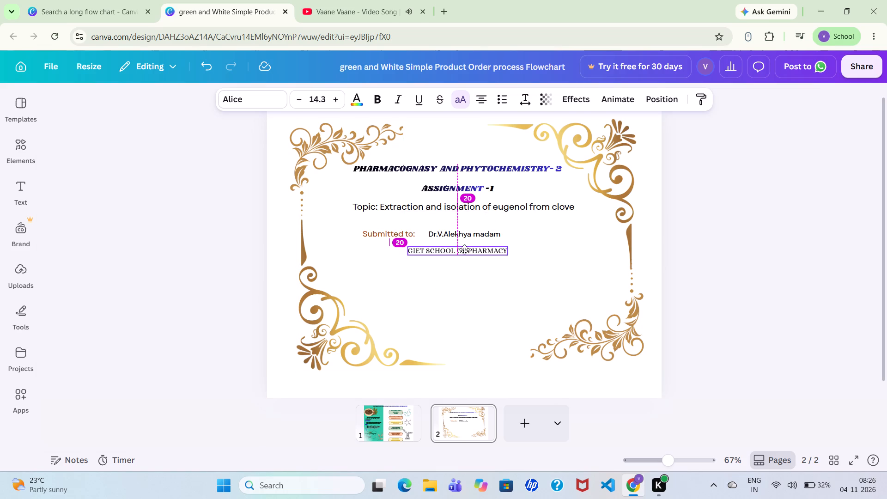
drag(464, 249, 480, 249)
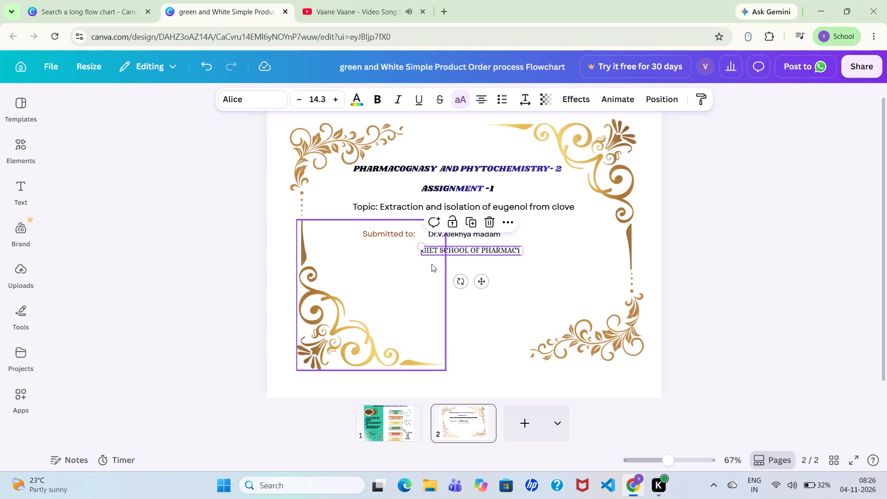
click(456, 262)
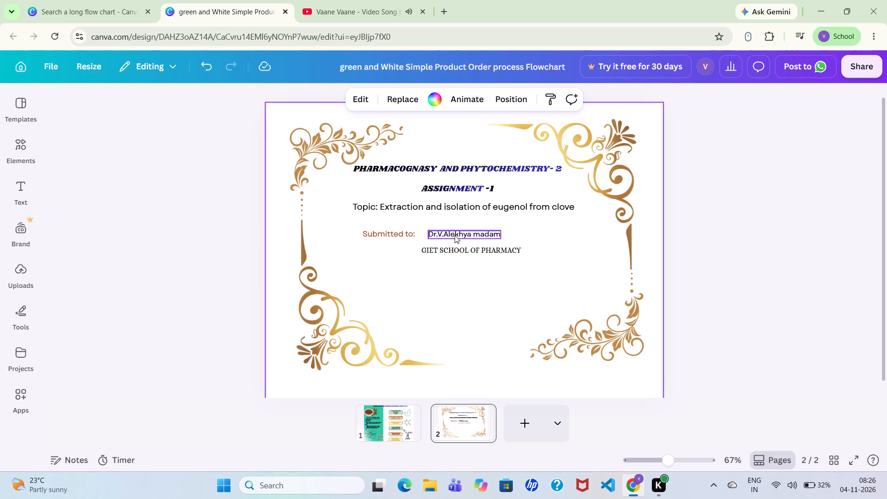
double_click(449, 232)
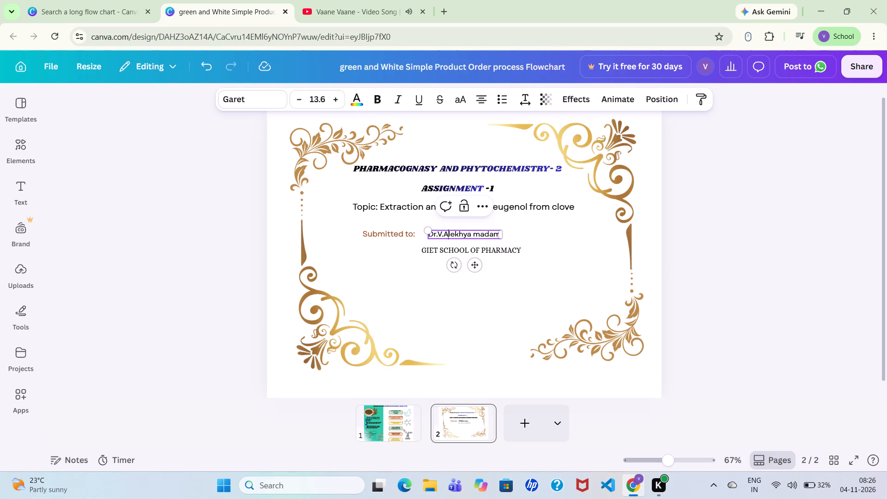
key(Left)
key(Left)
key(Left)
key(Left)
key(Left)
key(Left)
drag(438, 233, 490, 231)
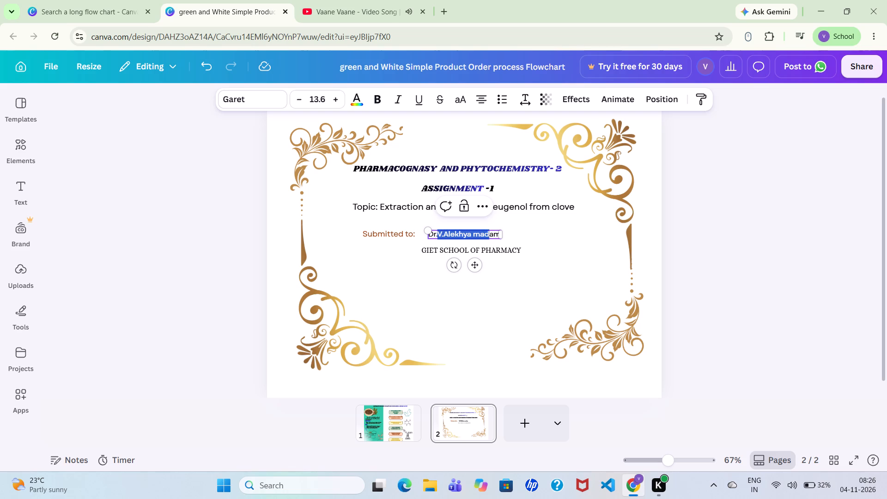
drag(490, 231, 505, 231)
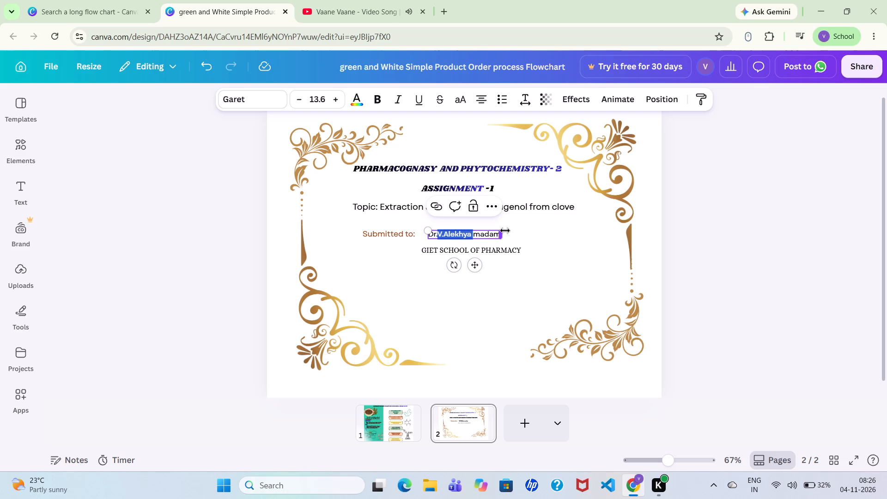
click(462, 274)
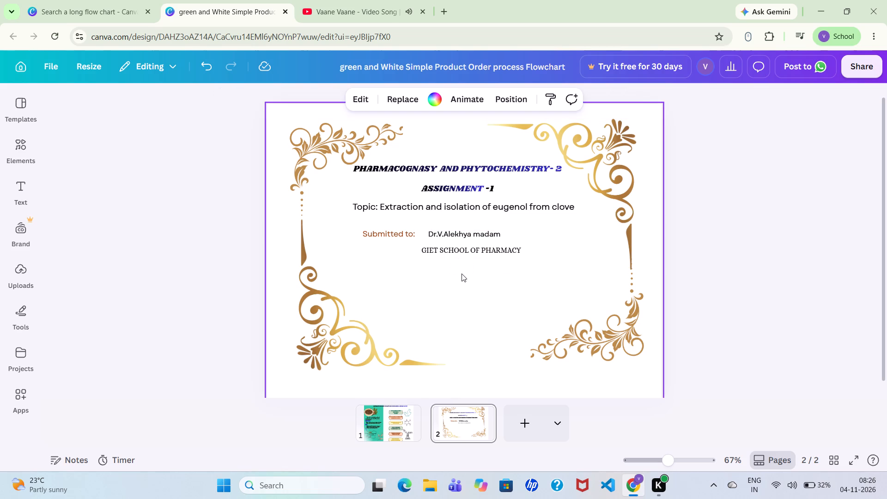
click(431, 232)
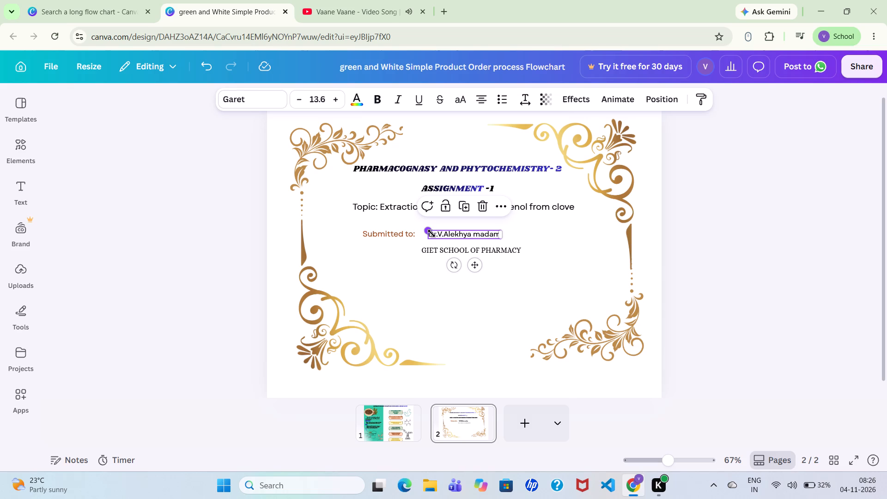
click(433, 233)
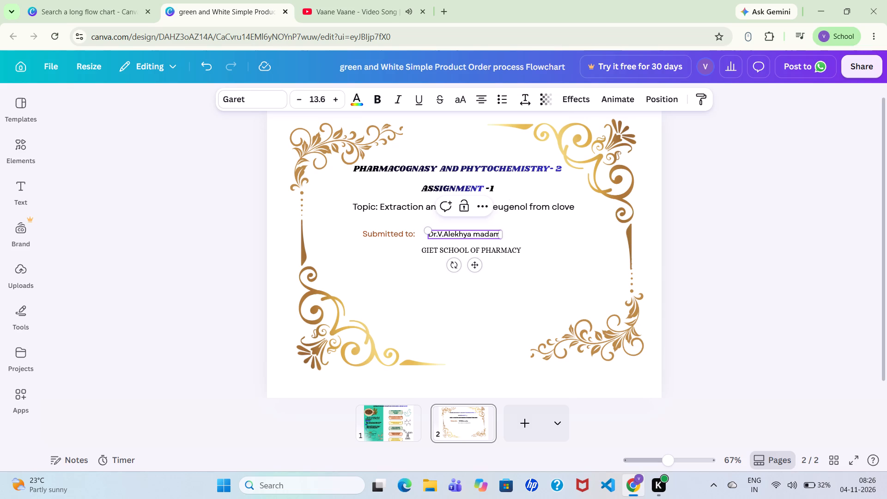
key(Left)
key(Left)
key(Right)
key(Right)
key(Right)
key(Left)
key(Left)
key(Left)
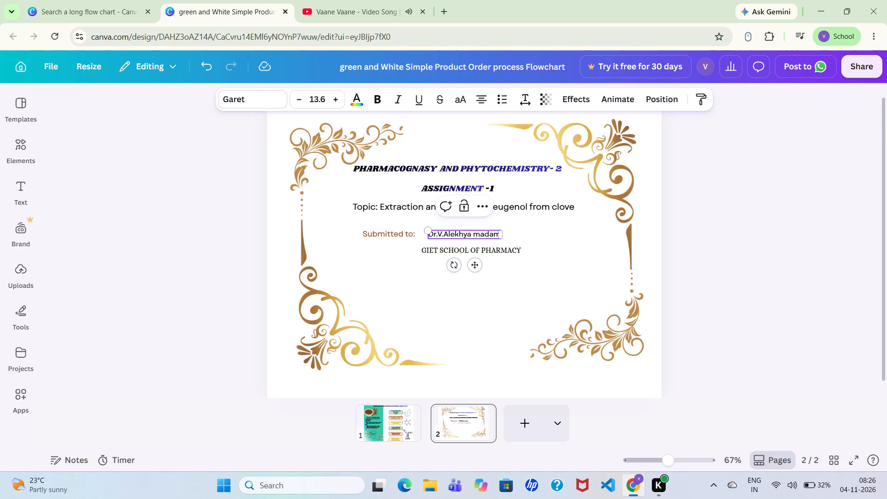
Change the font of the teacher's name, from its second letter to the end, to Times New Roman MT.
click(431, 232)
drag(433, 231, 460, 228)
drag(460, 228, 565, 231)
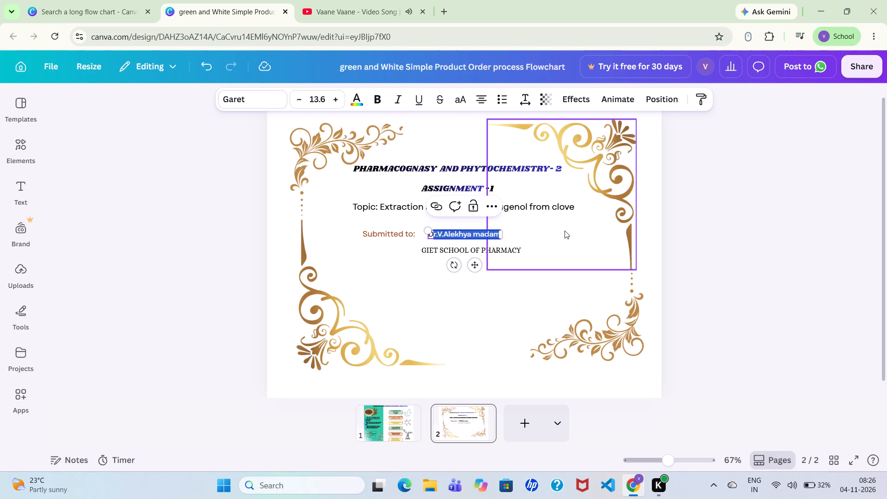
click(259, 99)
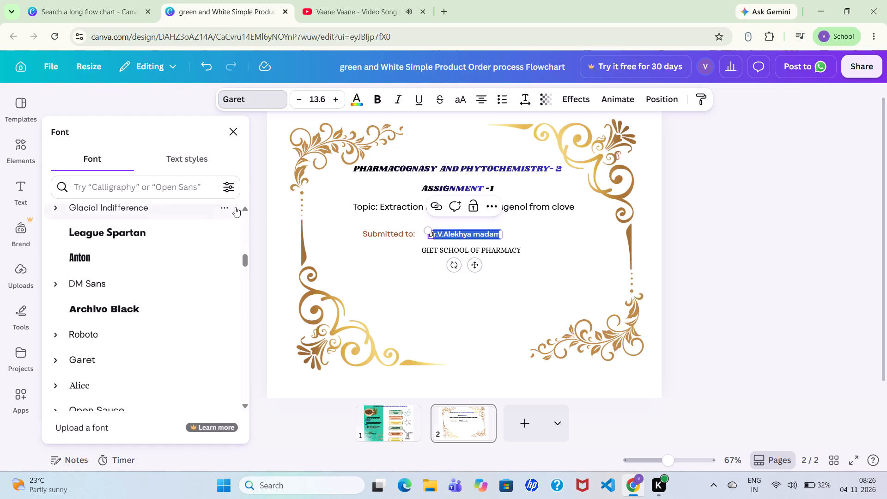
click(243, 408)
click(243, 408)
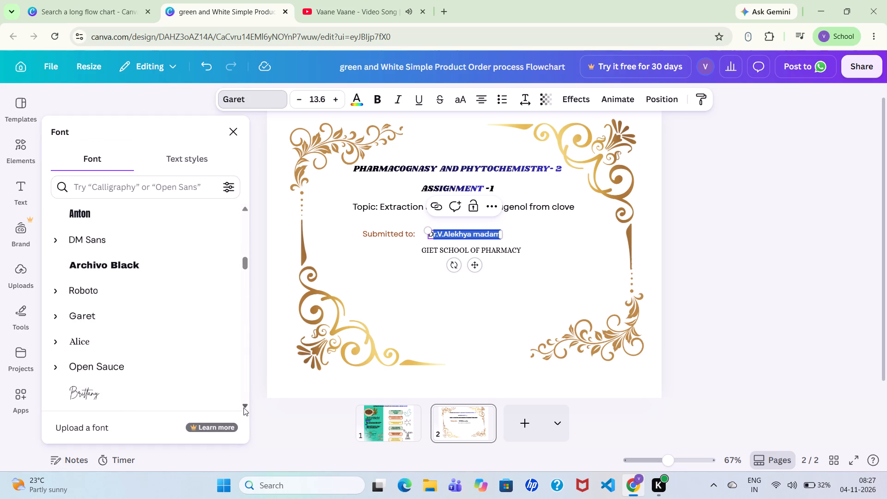
click(243, 408)
click(243, 408)
triple_click(243, 408)
click(243, 408)
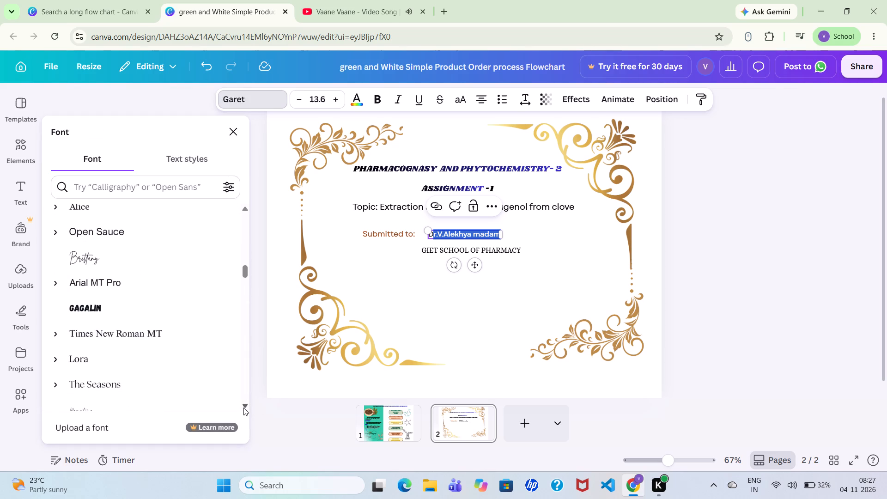
click(161, 330)
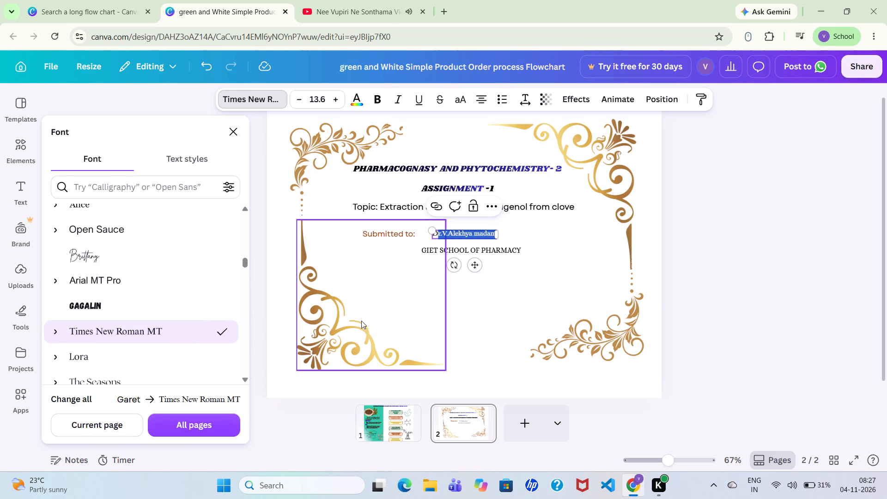
click(467, 303)
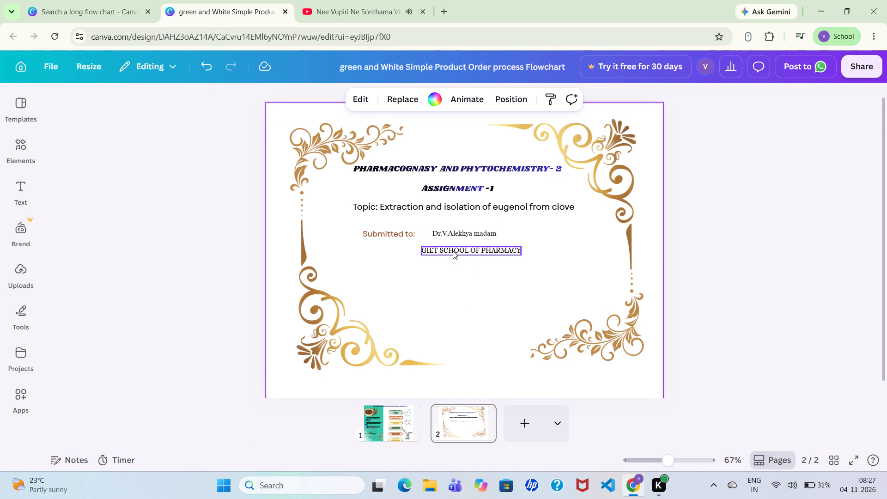
Enlarge the teacher's name to a font size of about 14.7, extending it to the left.
click(442, 230)
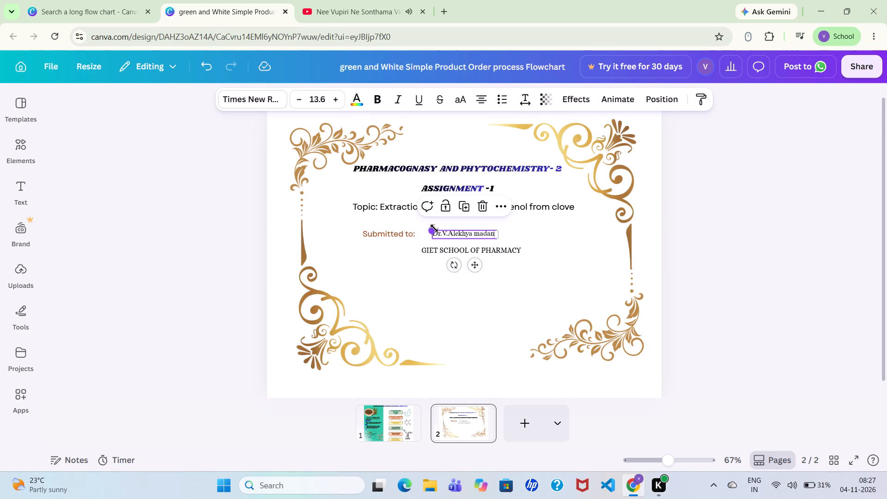
drag(434, 228, 430, 227)
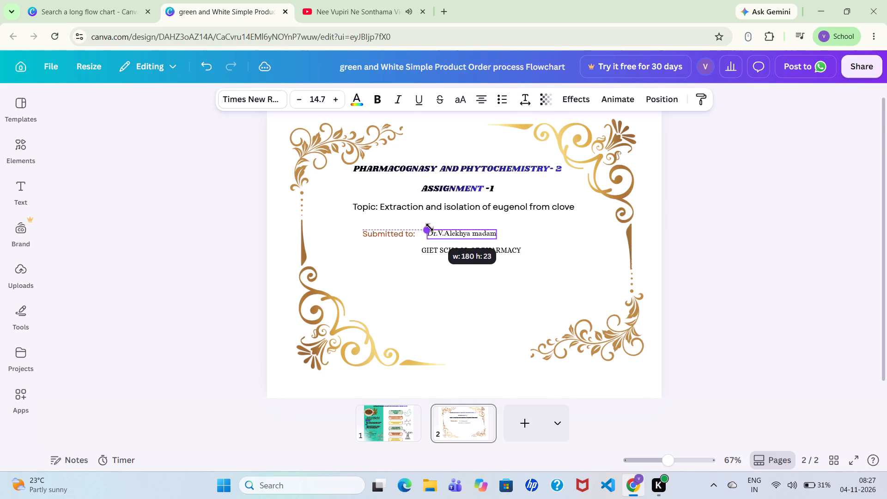
drag(430, 227, 429, 225)
click(429, 225)
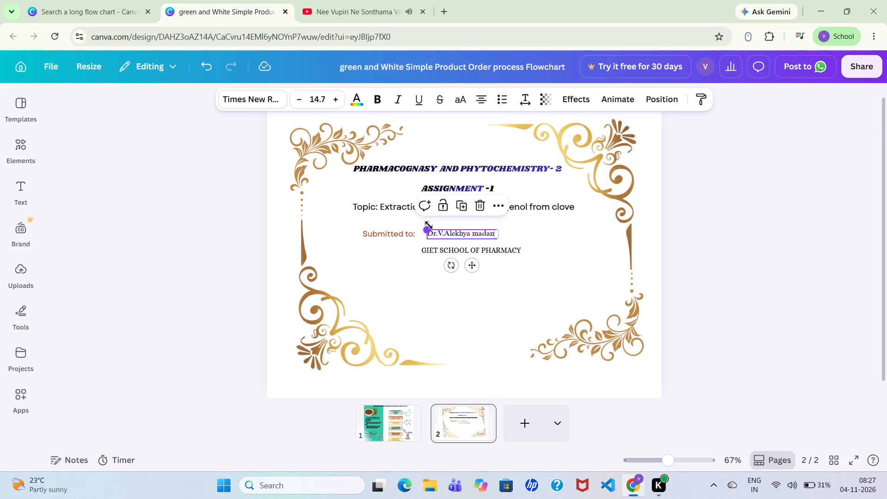
click(464, 282)
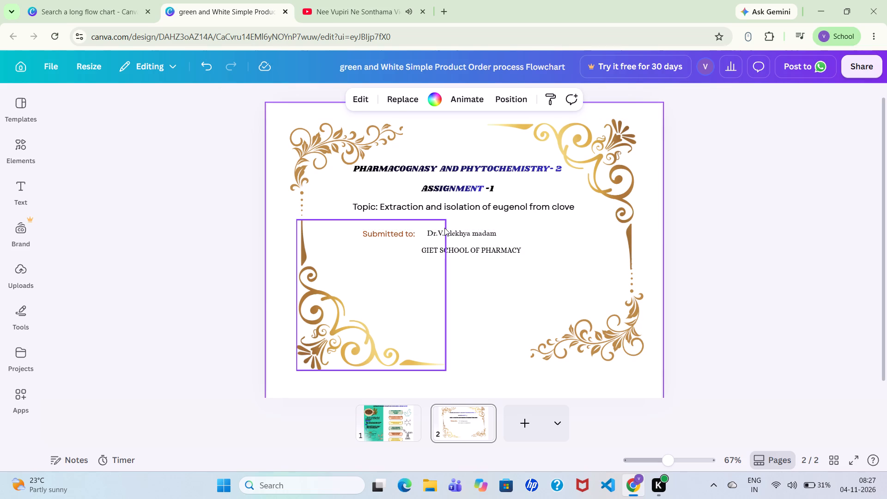
Increase the font size of the teacher's name to 15.7.
click(444, 228)
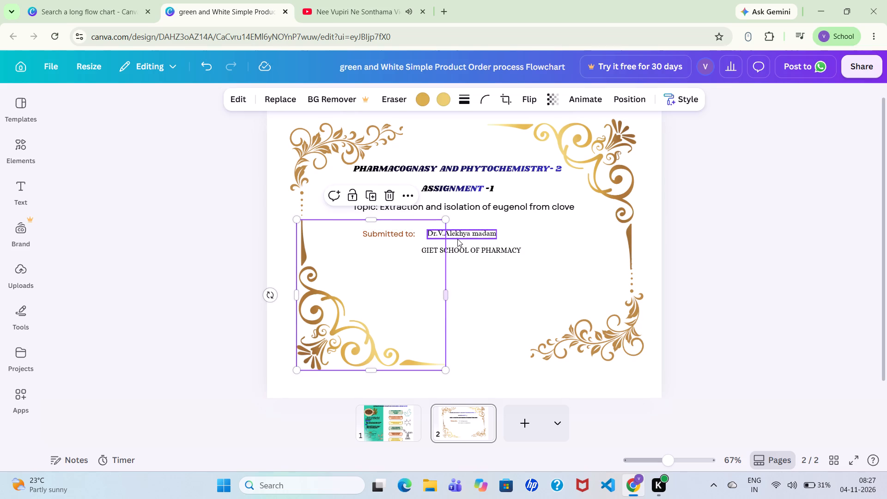
click(458, 239)
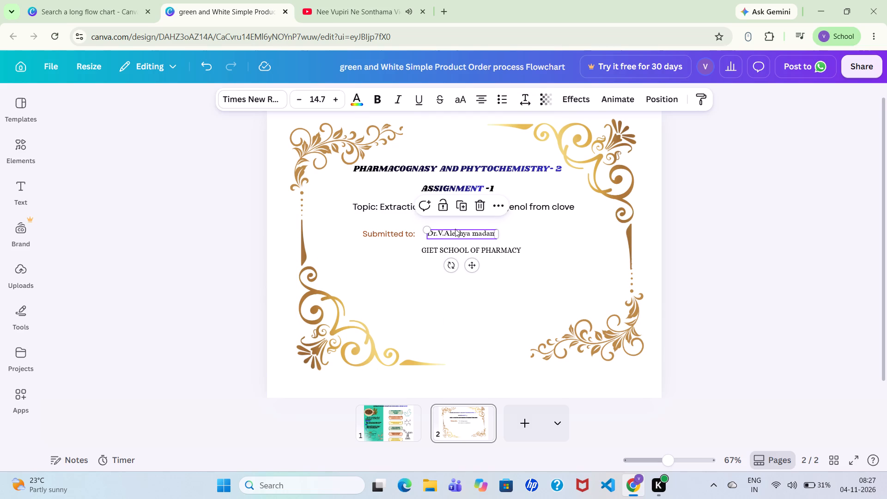
click(455, 230)
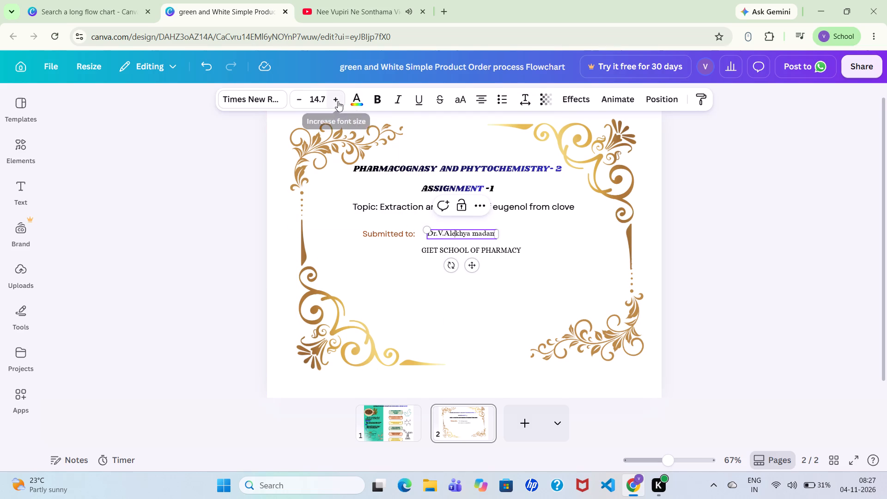
click(337, 101)
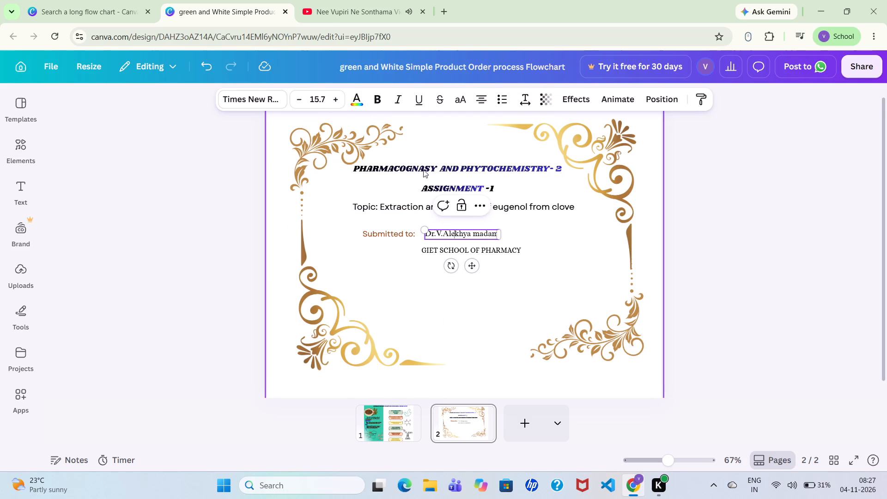
Delete and retype the initial "D" of "Dr." in the teacher's name.
click(439, 232)
click(431, 232)
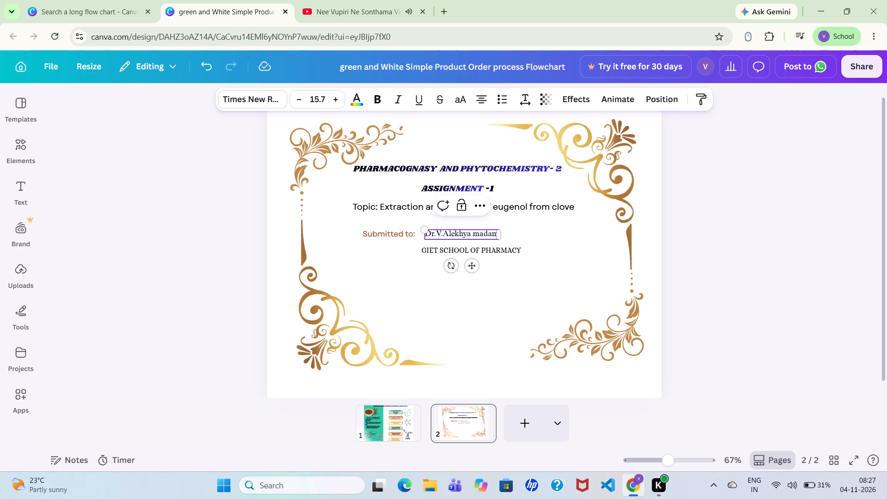
key(BackSpace)
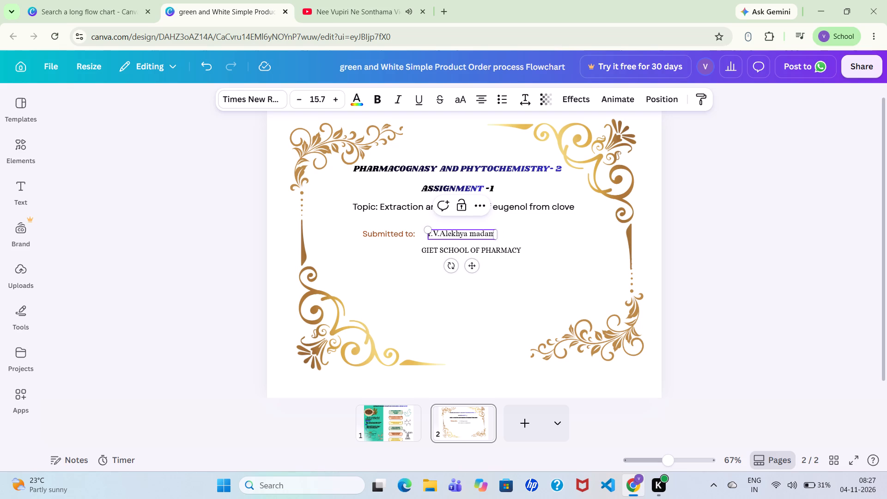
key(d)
Widen the text box of the teacher's name to a width of about 207.
drag(500, 233, 506, 233)
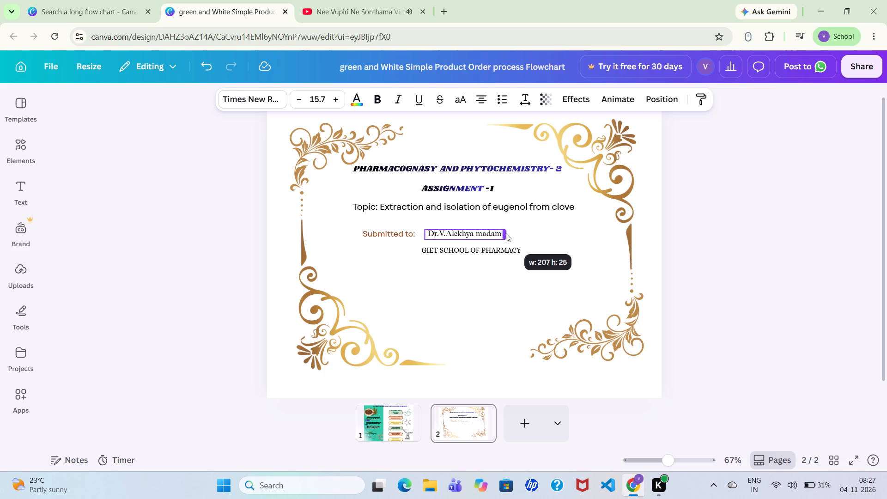
drag(506, 233, 506, 233)
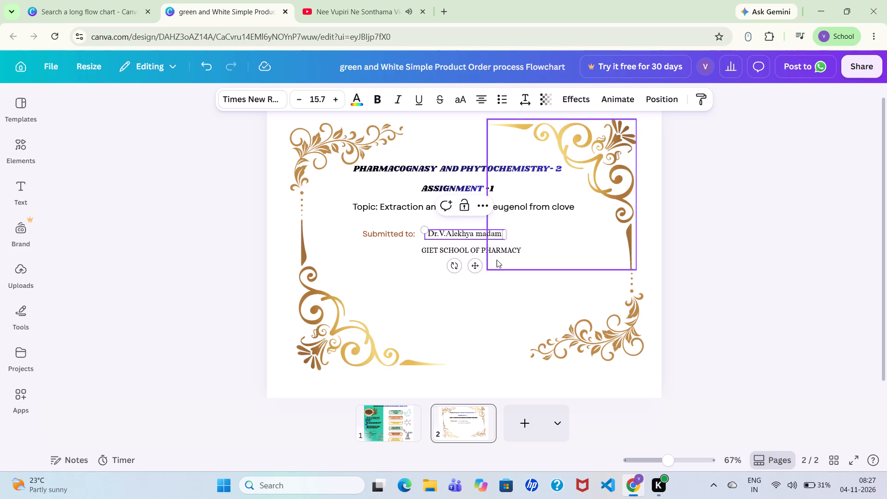
click(469, 275)
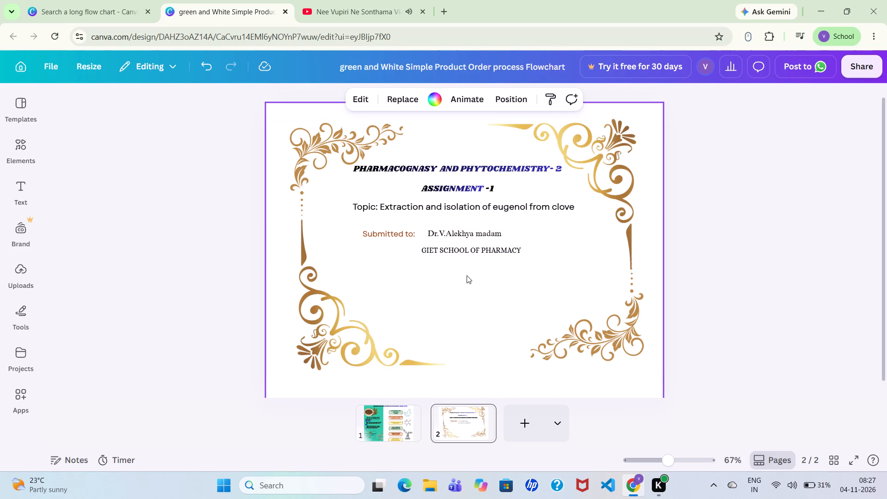
Add a new text box to the cover page and clear its placeholder text.
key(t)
key(BackSpace)
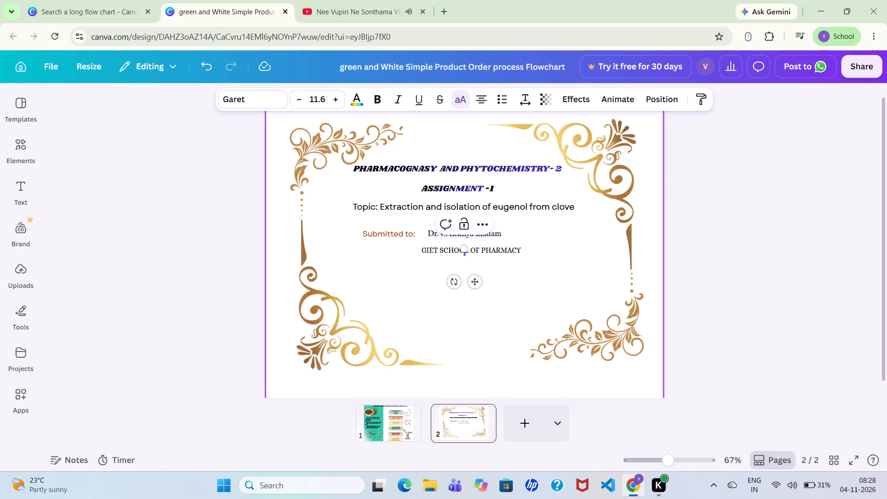
Turn off uppercase formatting in the new text box and enter "Submitted by:".
click(463, 101)
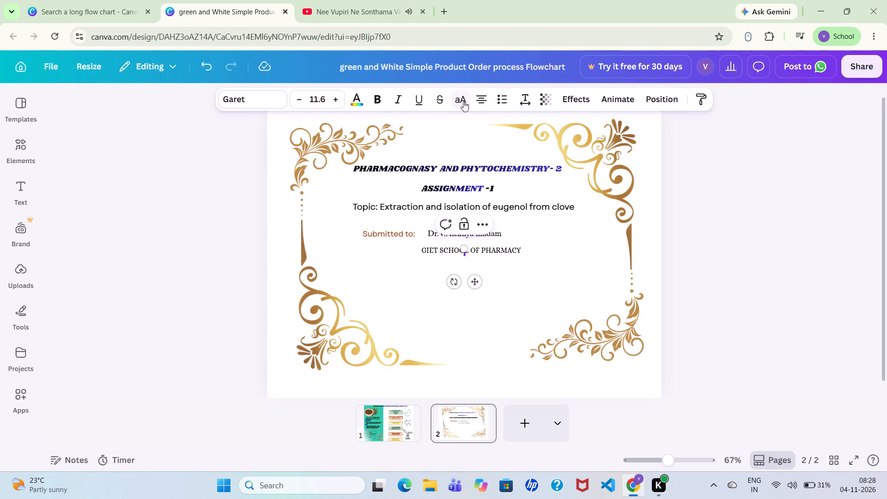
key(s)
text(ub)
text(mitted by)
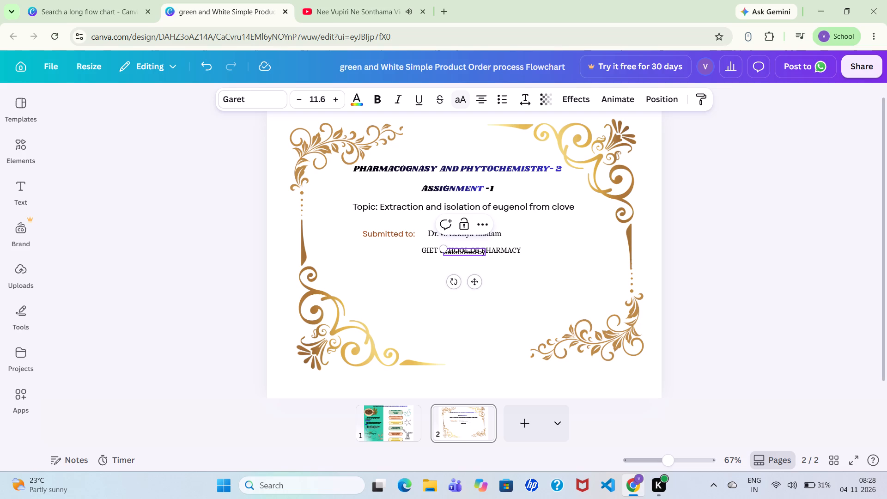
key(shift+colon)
Separate the overlapping texts by placing the "Submitted by:" label below the "GIET SCHOOL OF PHARMACY" line.
drag(463, 251, 428, 256)
click(474, 293)
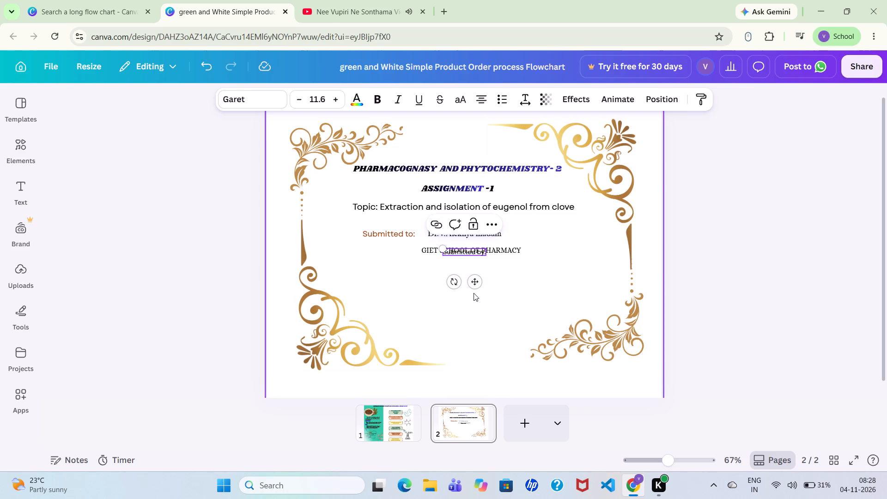
drag(464, 247, 457, 261)
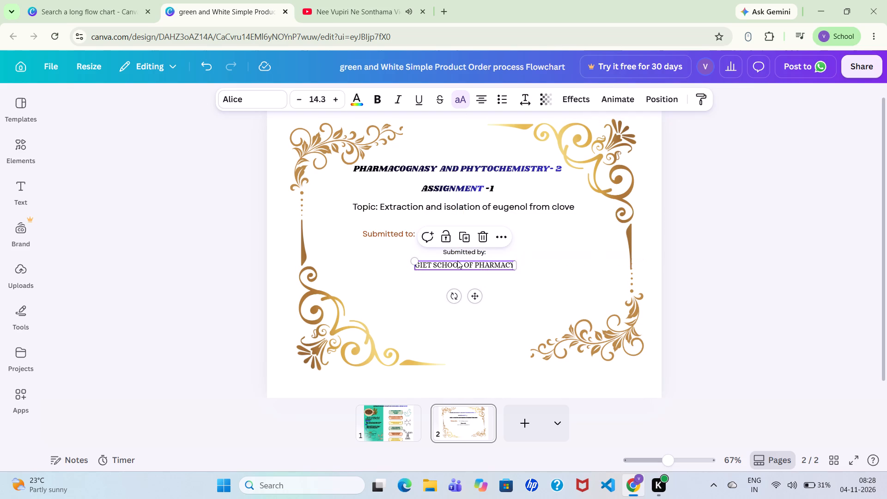
drag(464, 247, 449, 272)
click(463, 252)
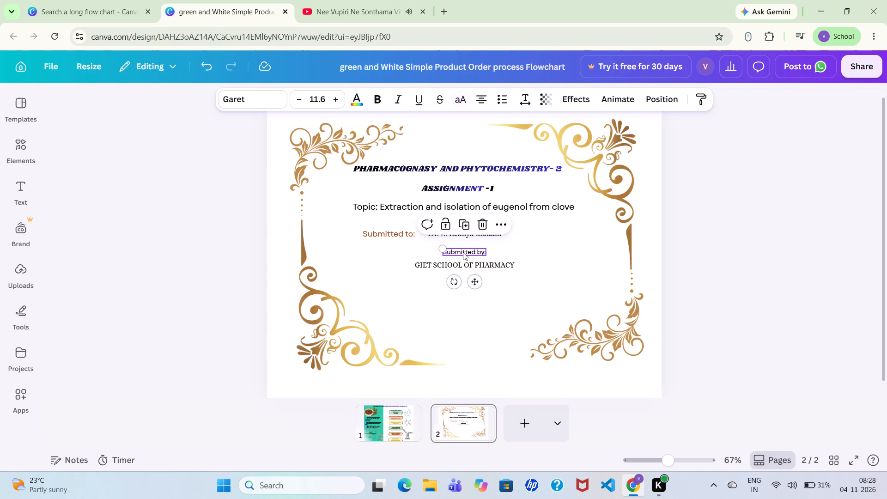
drag(463, 252, 441, 290)
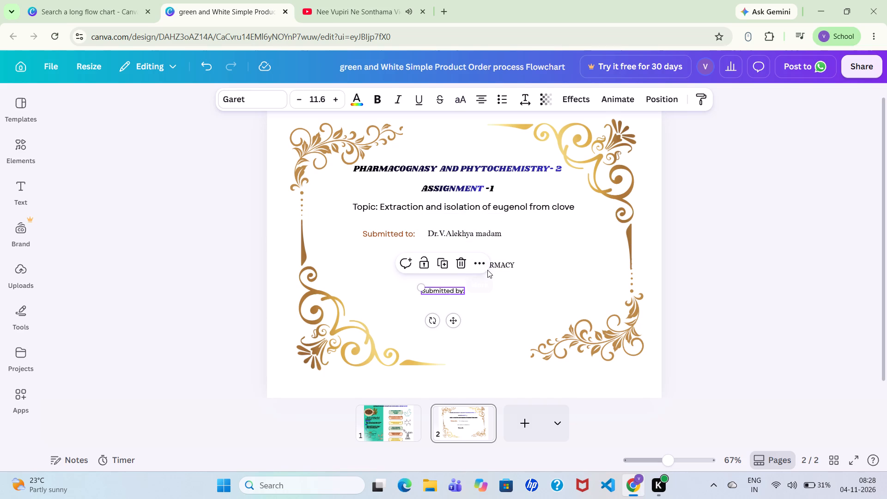
Move the "GIET SCHOOL OF PHARMACY" text up to sit directly beneath the teacher's name.
click(489, 274)
drag(478, 260, 481, 249)
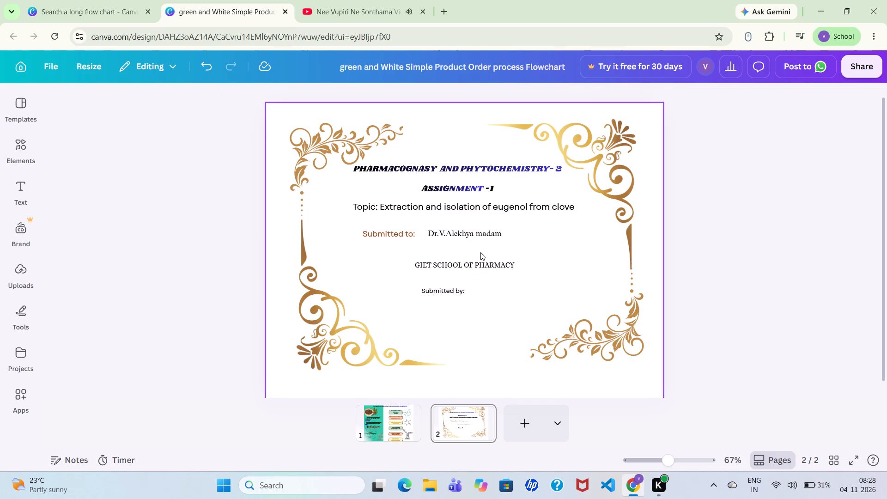
drag(480, 265, 483, 254)
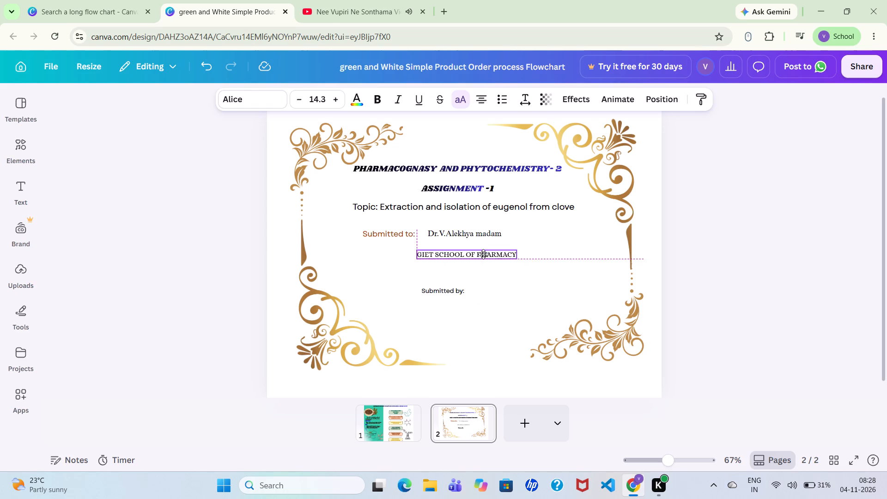
drag(483, 254, 486, 251)
click(486, 251)
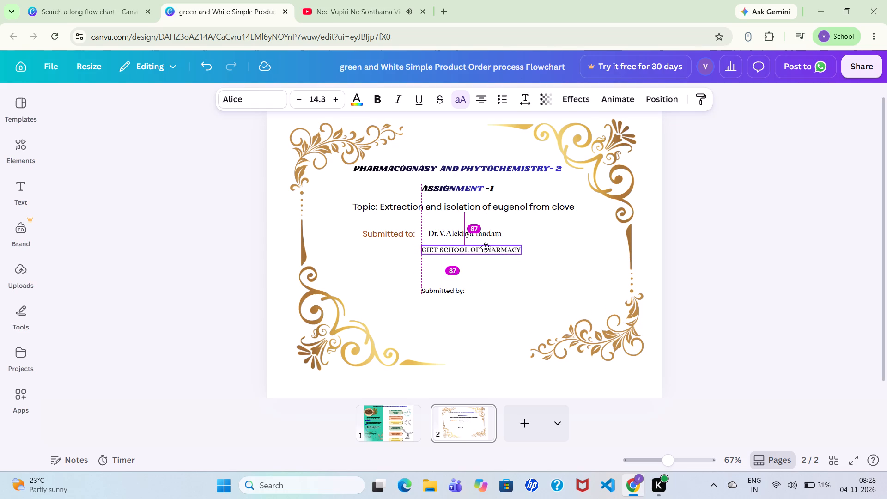
Position the "Submitted by:" label beneath the "Submitted to:" label, with their starting edges aligned.
drag(475, 306, 444, 295)
click(457, 307)
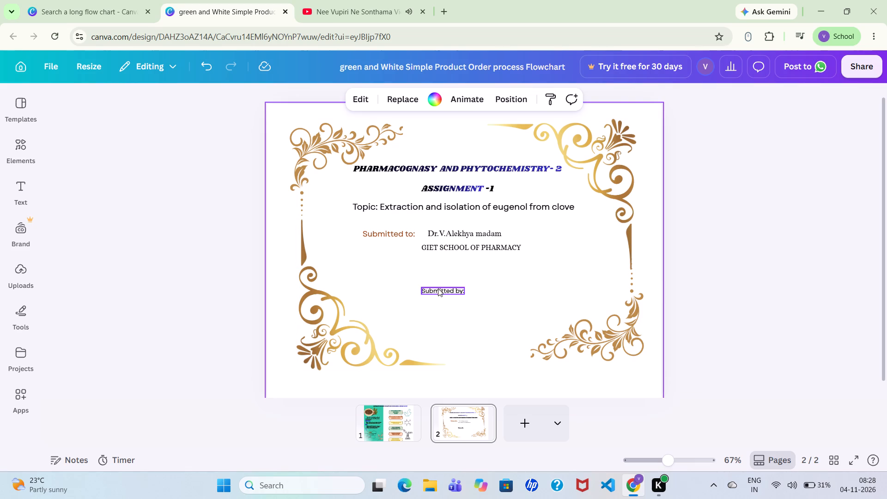
drag(439, 290, 392, 266)
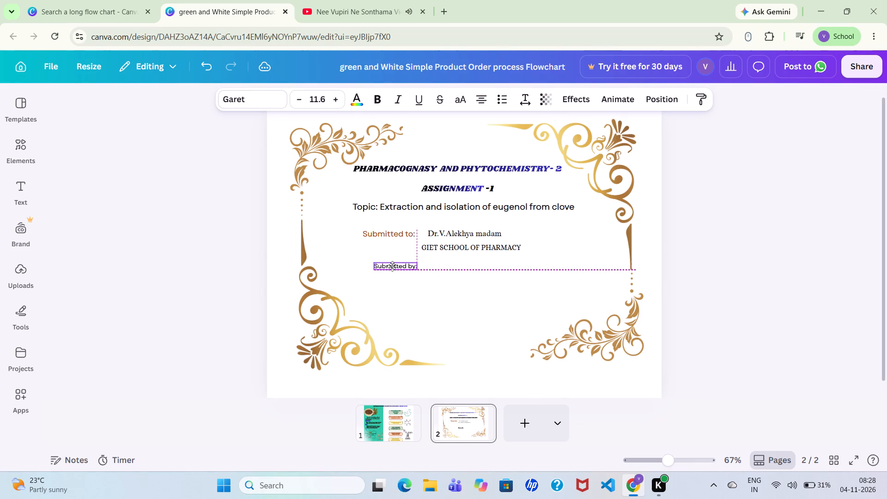
drag(392, 266, 388, 265)
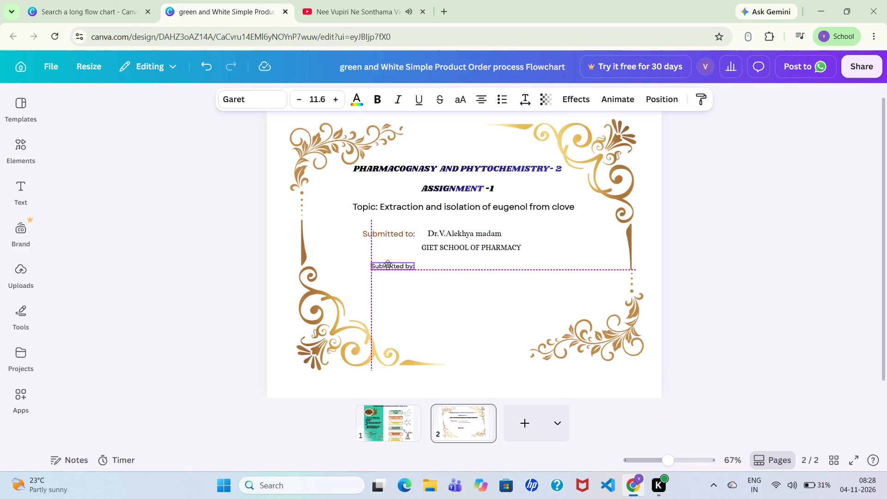
drag(388, 265, 385, 265)
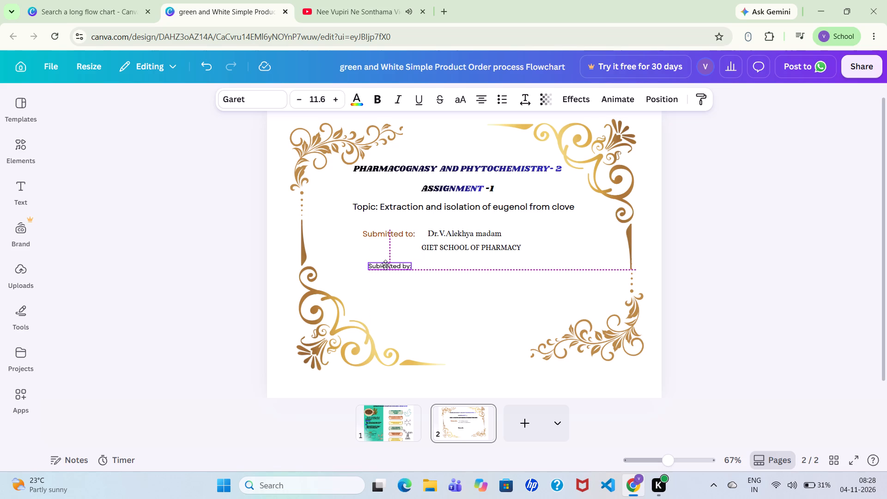
drag(385, 265, 383, 263)
Increase the font size of the "Submitted by:" label to 13.6.
triple_click(383, 263)
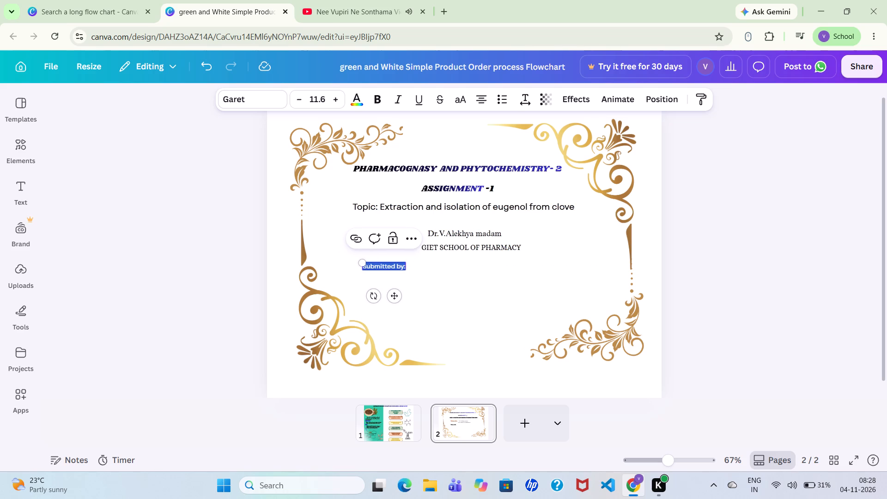
click(334, 103)
click(334, 103)
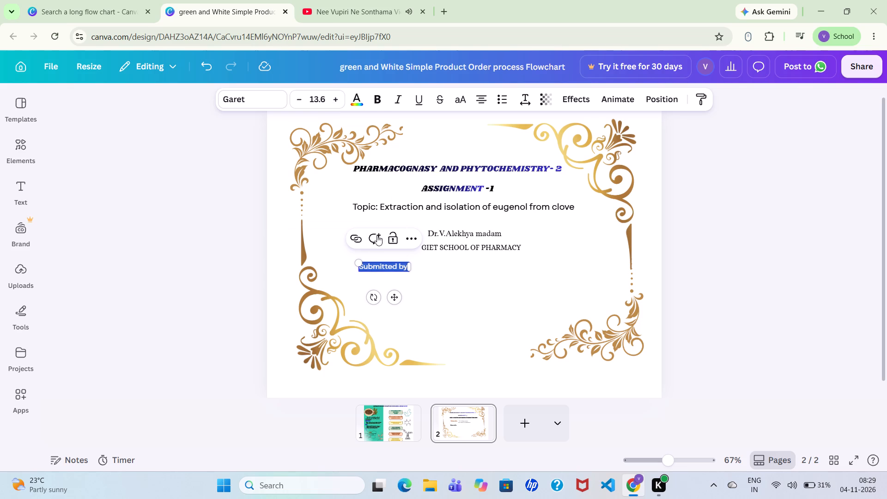
click(344, 245)
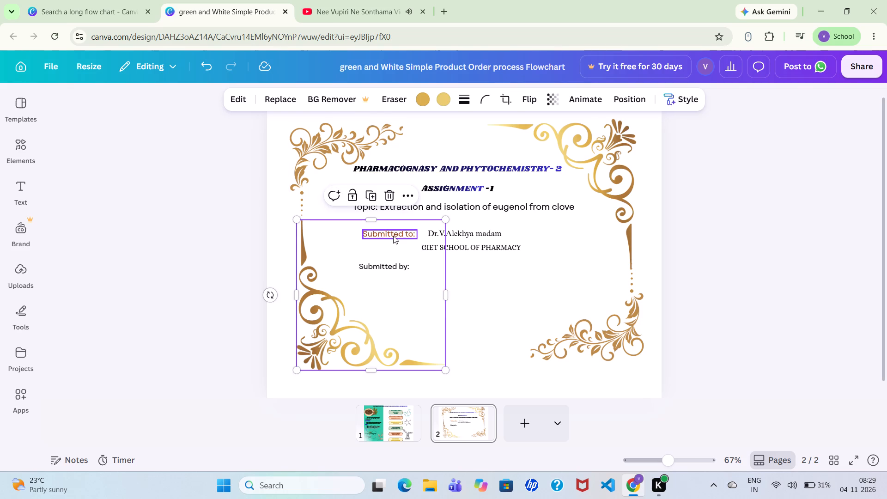
Match the "Submitted by:" label to "Submitted to:" by realigning it beneath that label and setting its font size to 14.6.
click(393, 236)
click(393, 236)
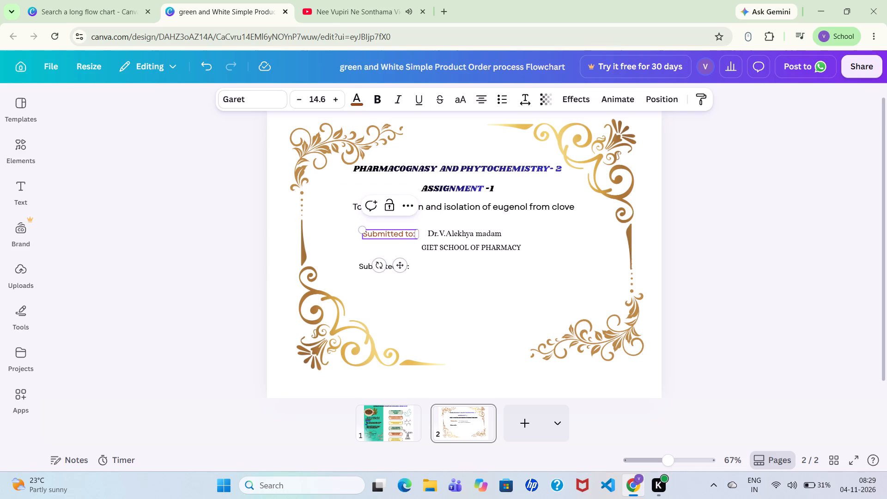
click(389, 290)
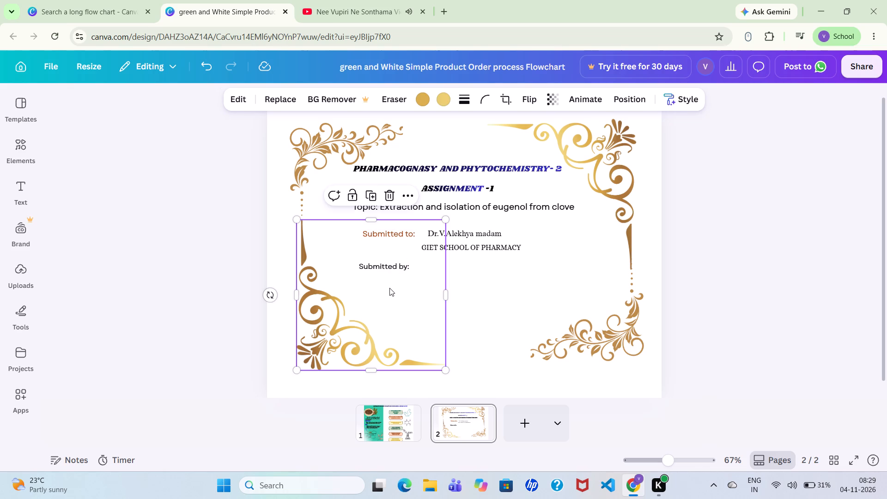
click(381, 268)
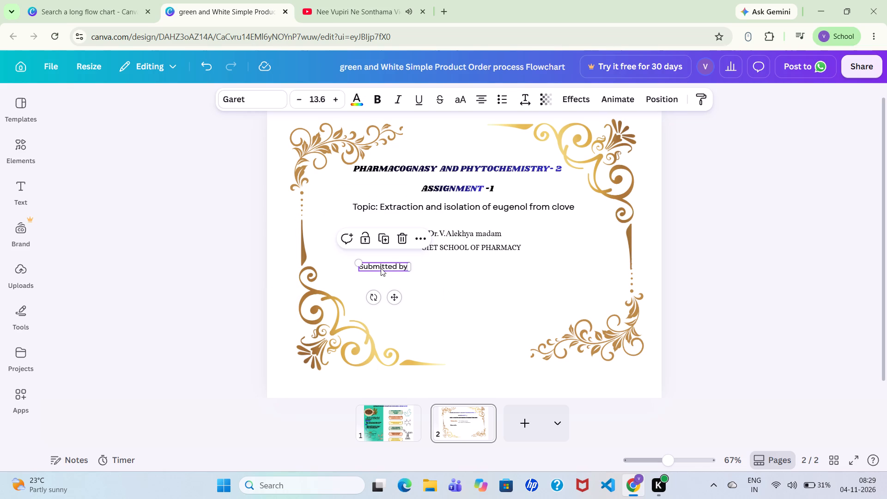
drag(381, 268, 388, 267)
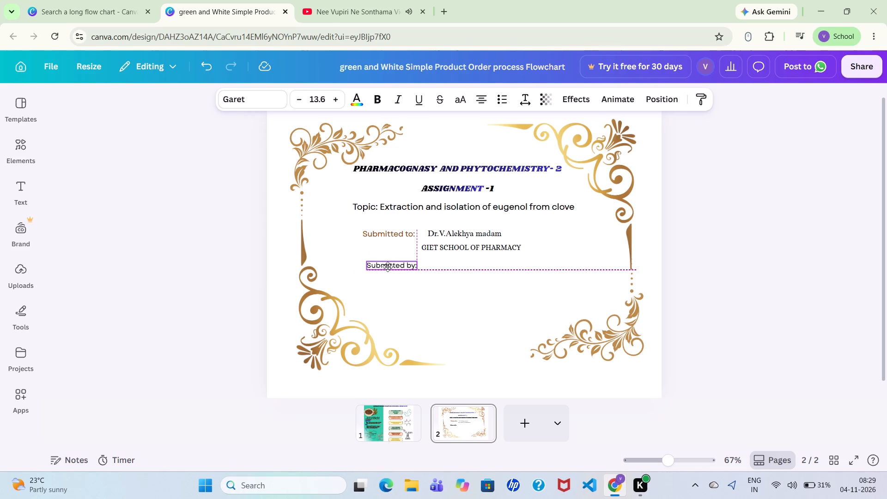
drag(388, 267, 385, 267)
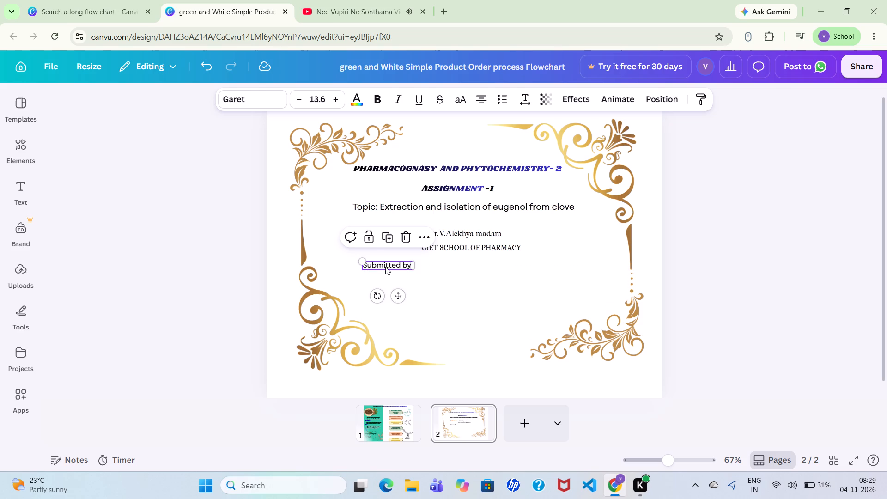
click(337, 99)
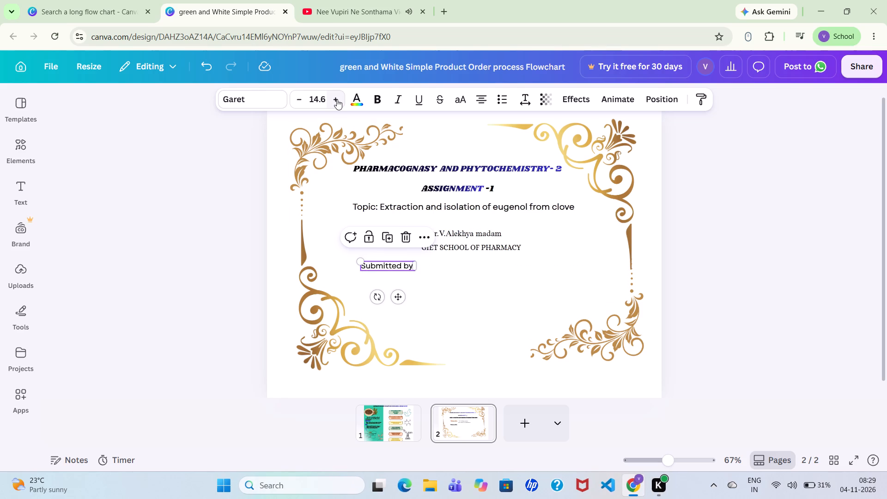
click(455, 277)
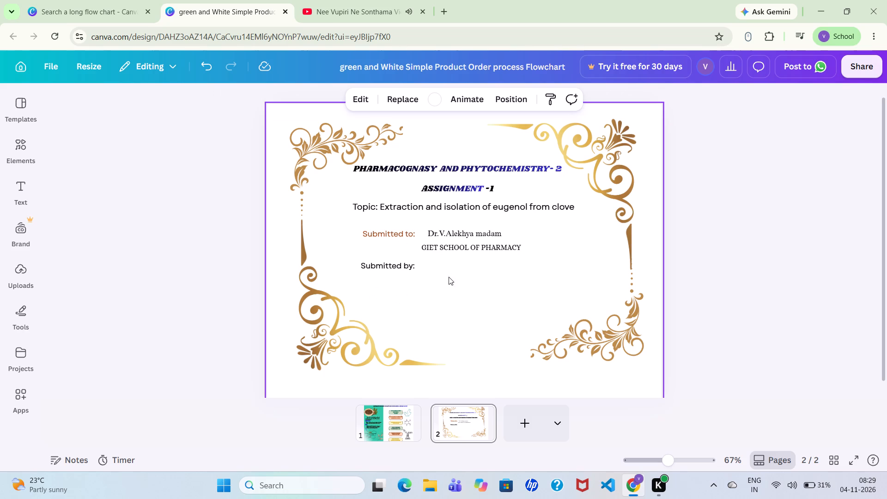
Change the whole "Submitted by:" text to the dark orange-brown colour used for the "Submitted to:" label.
double_click(388, 266)
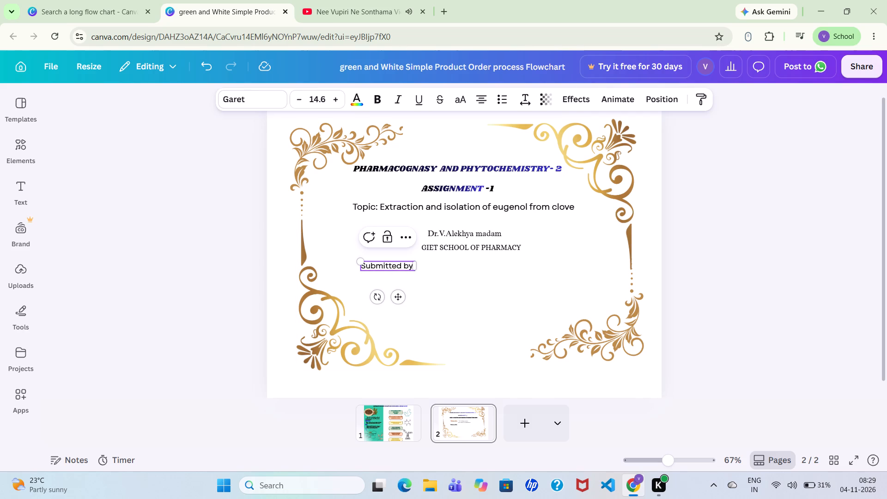
double_click(388, 266)
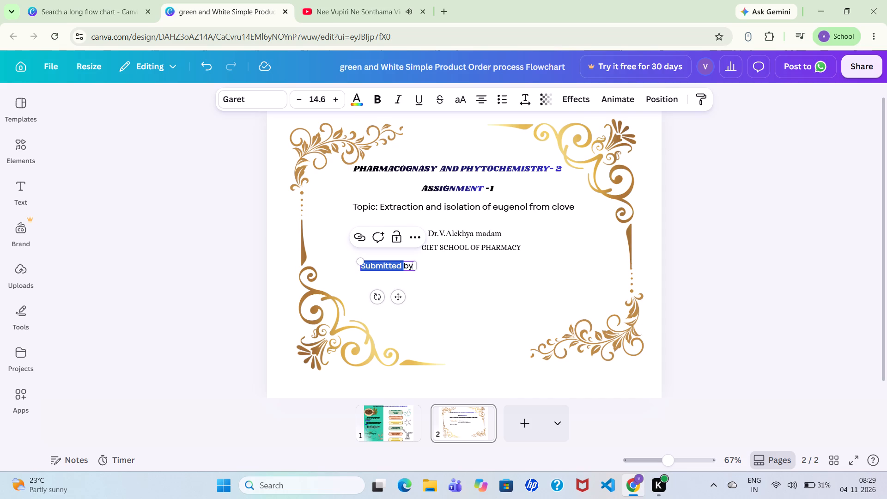
click(408, 263)
triple_click(408, 263)
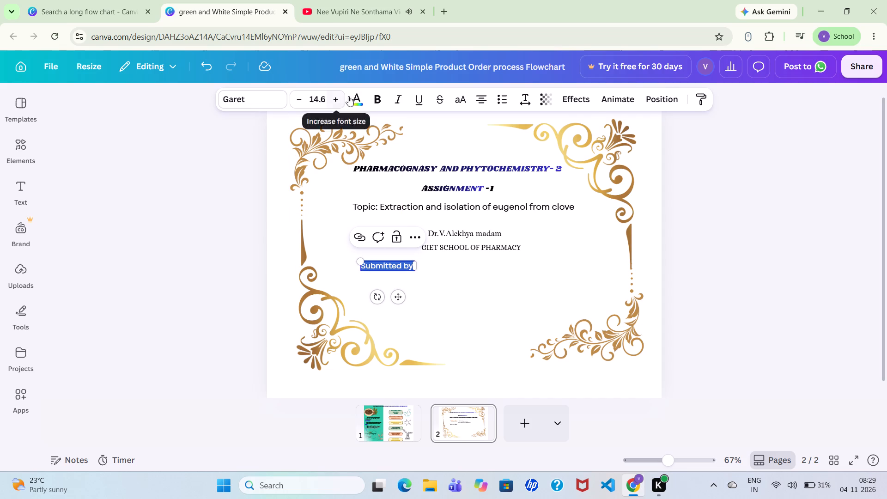
click(360, 94)
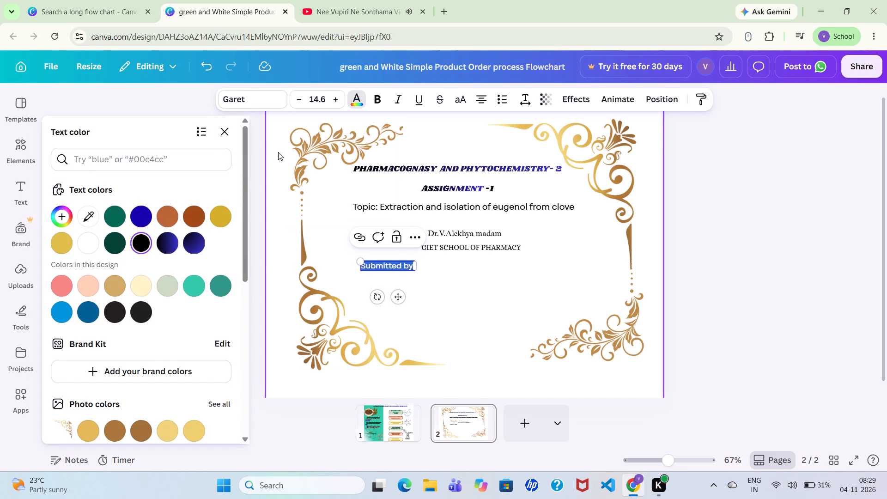
click(193, 217)
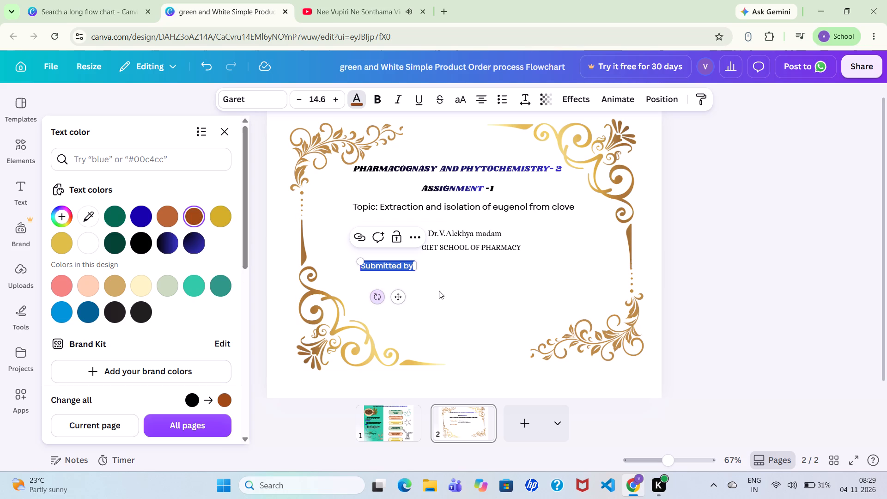
click(451, 283)
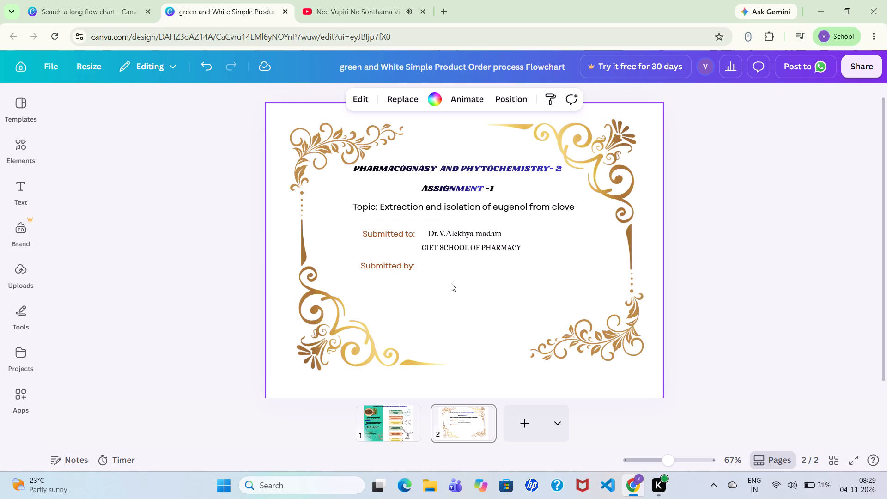
Add another text box, clear its placeholder, turn off uppercase formatting and begin entering the submitter's name.
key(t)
key(BackSpace)
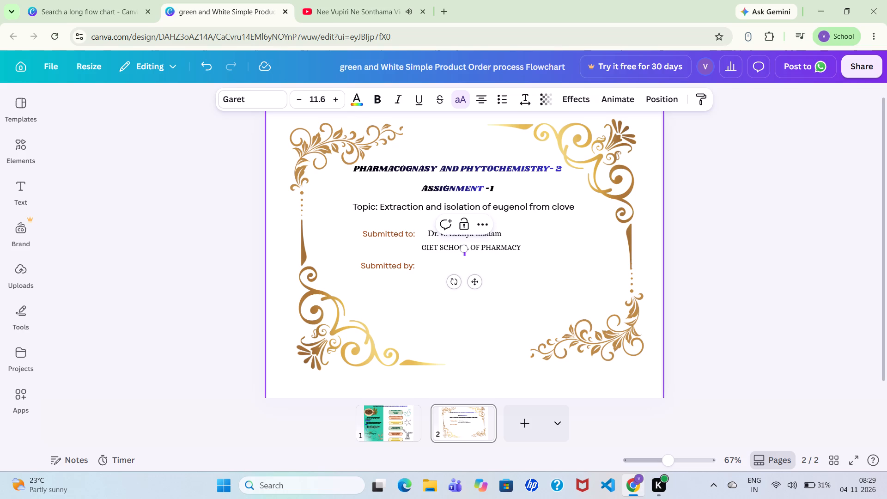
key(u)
key(BackSpace)
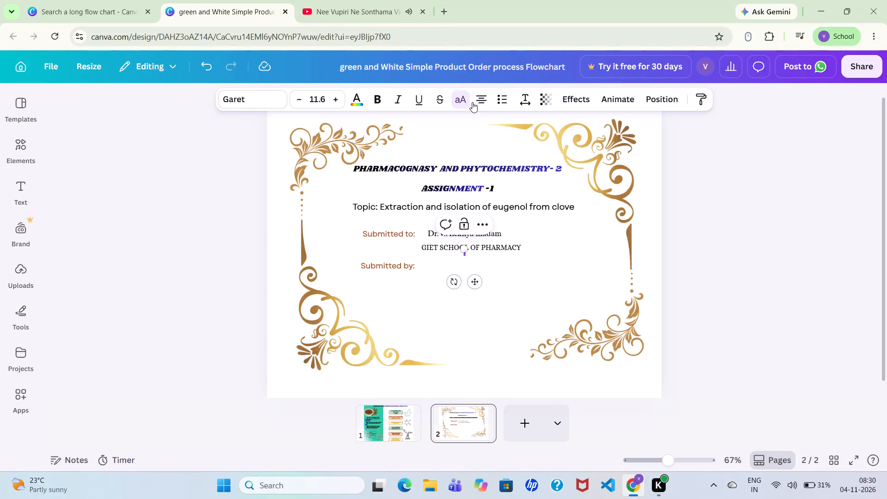
click(462, 98)
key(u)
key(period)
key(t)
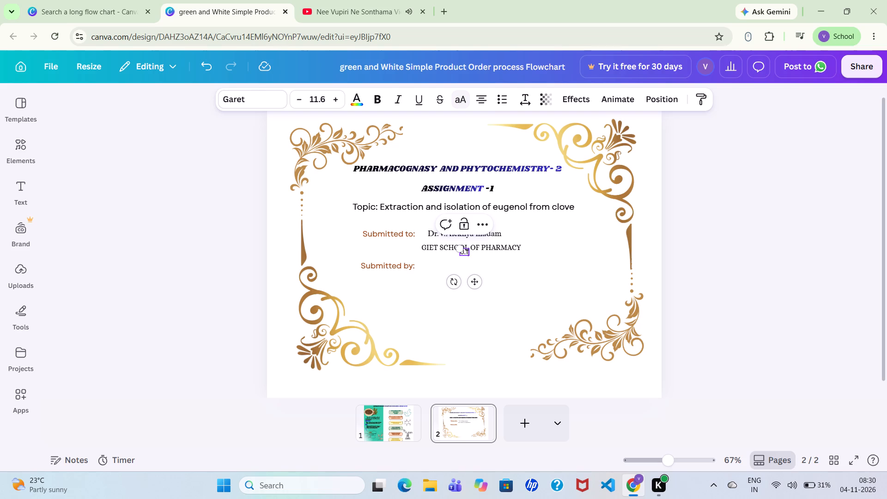
Finish entering the student's name in the new text box, following the initials already there.
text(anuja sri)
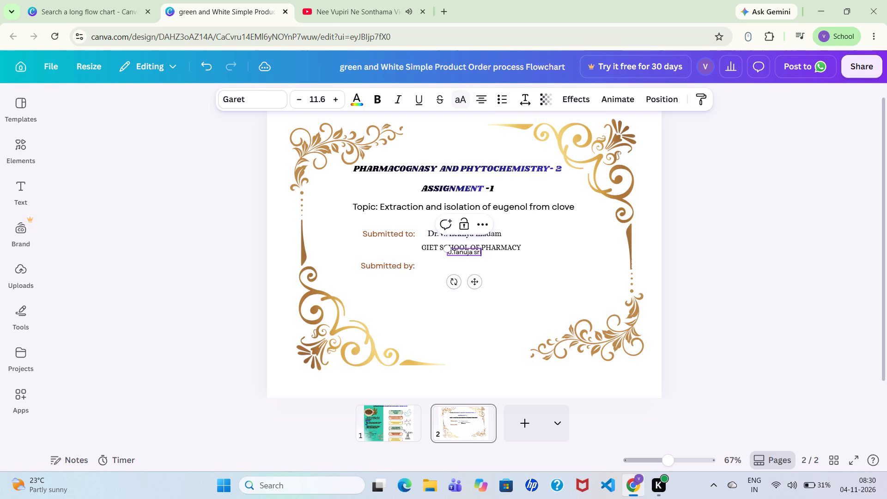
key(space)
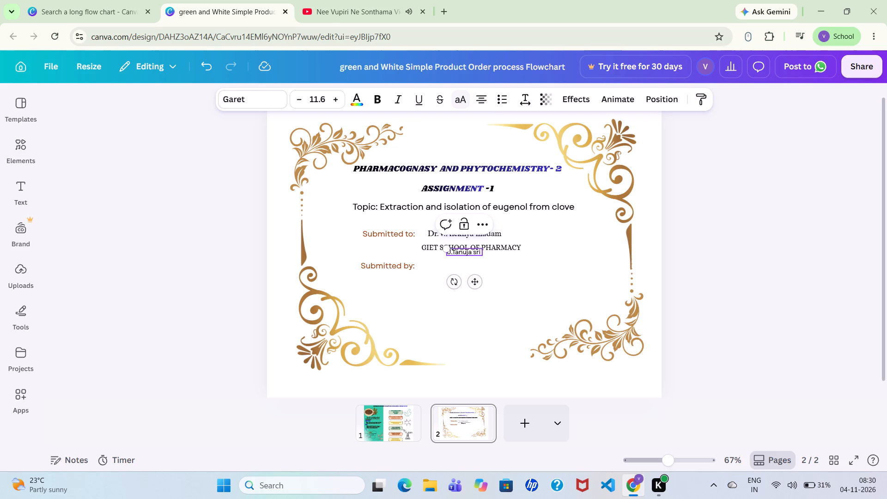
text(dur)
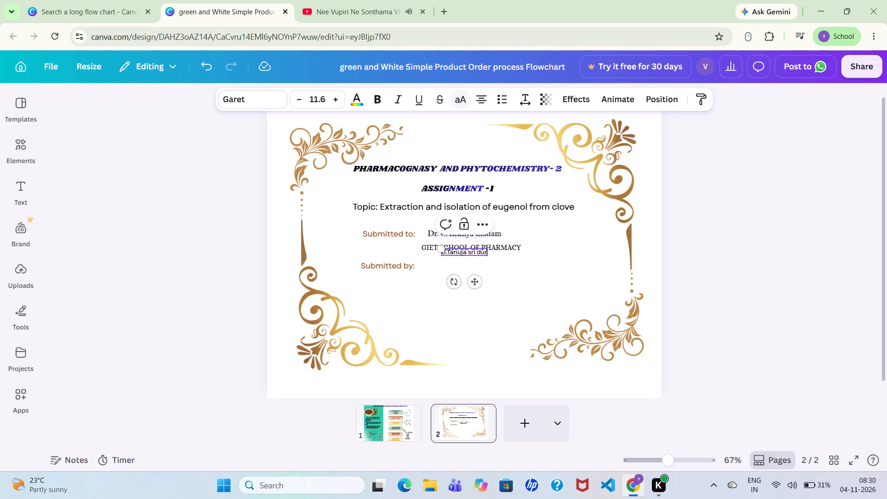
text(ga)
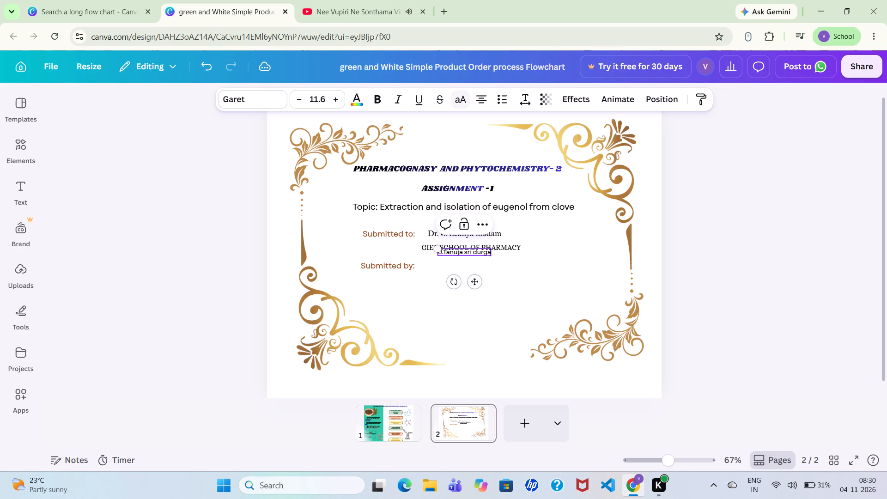
click(468, 315)
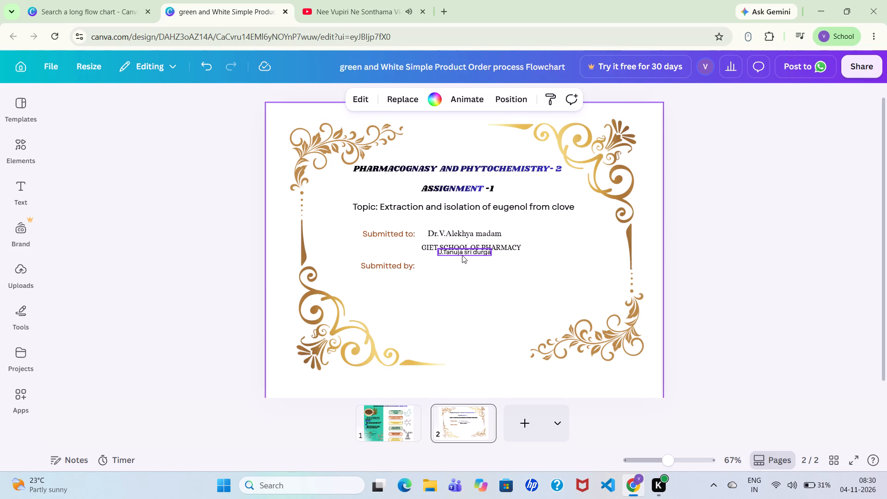
Move the student's name beside the "Submitted by:" label, beneath the college name.
click(462, 255)
drag(462, 255, 378, 261)
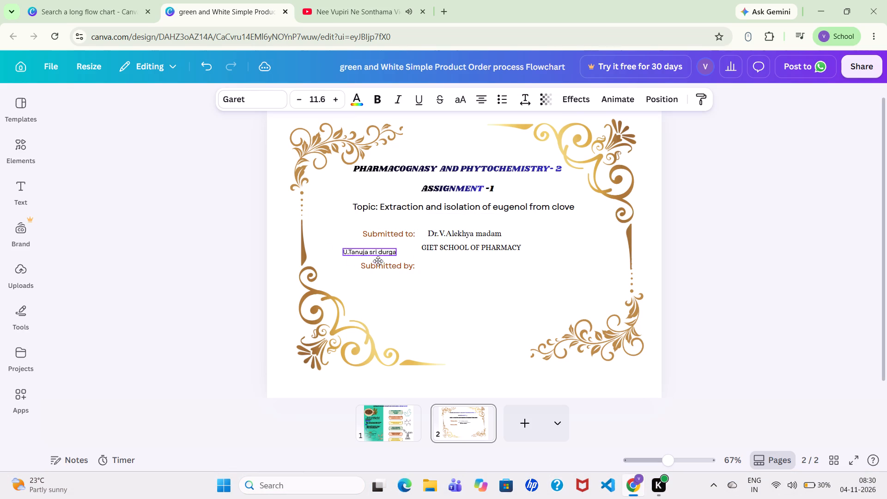
drag(378, 261, 446, 279)
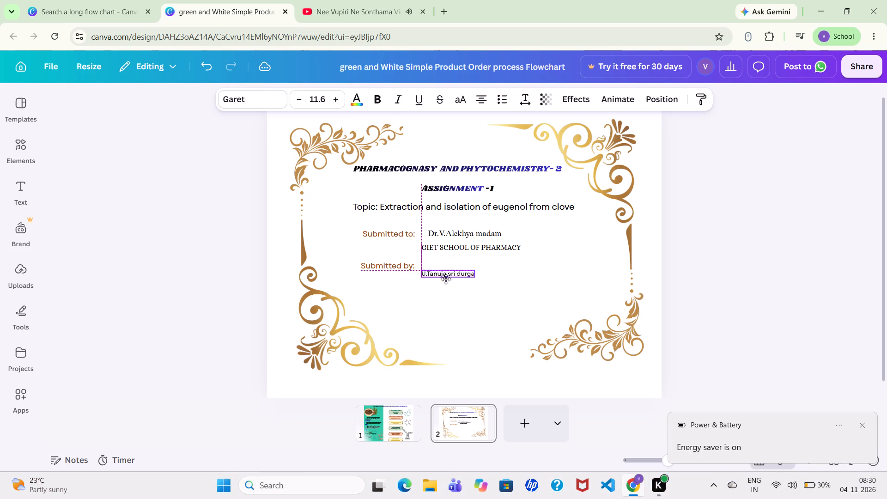
drag(446, 279, 454, 271)
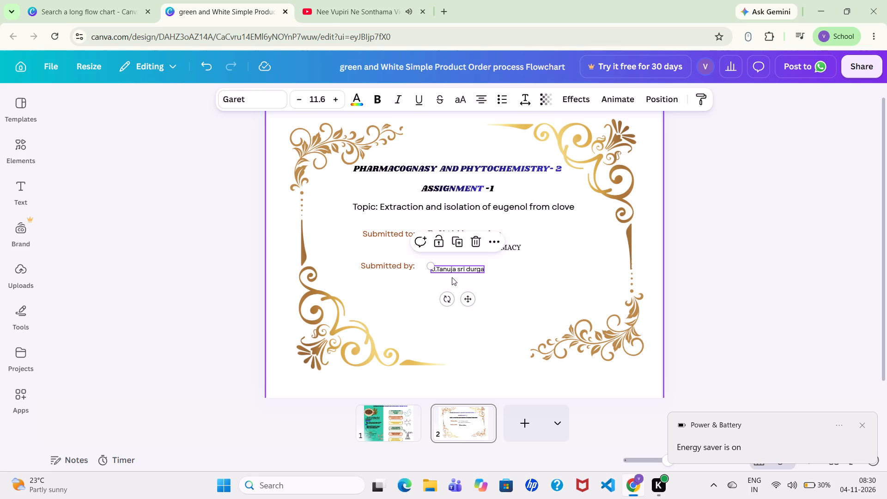
click(422, 290)
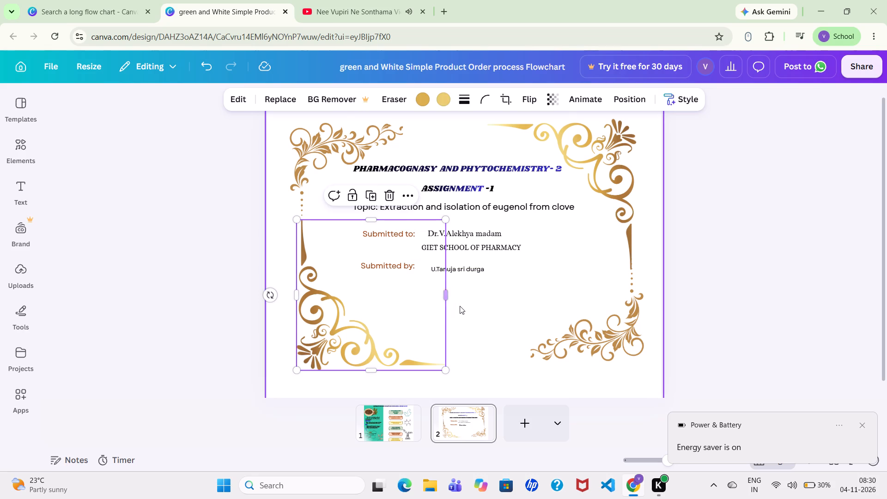
click(462, 308)
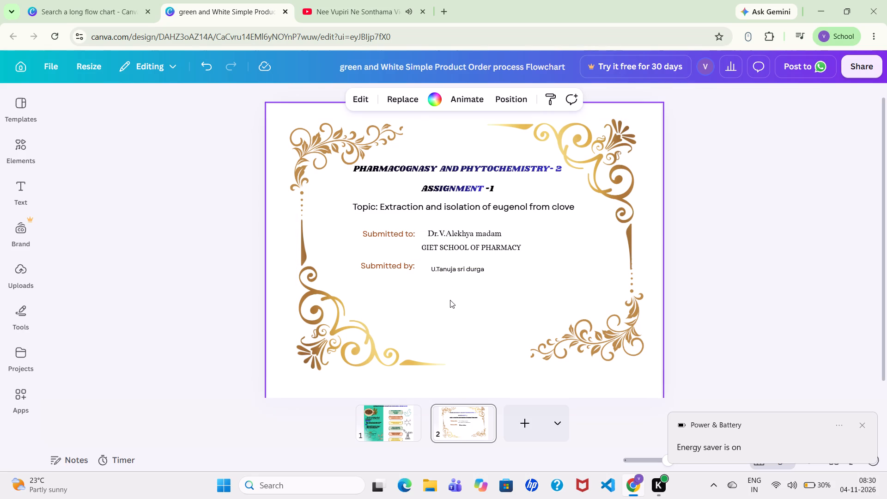
Add a text box with the student's roll number and place it just below the student's name.
click(453, 301)
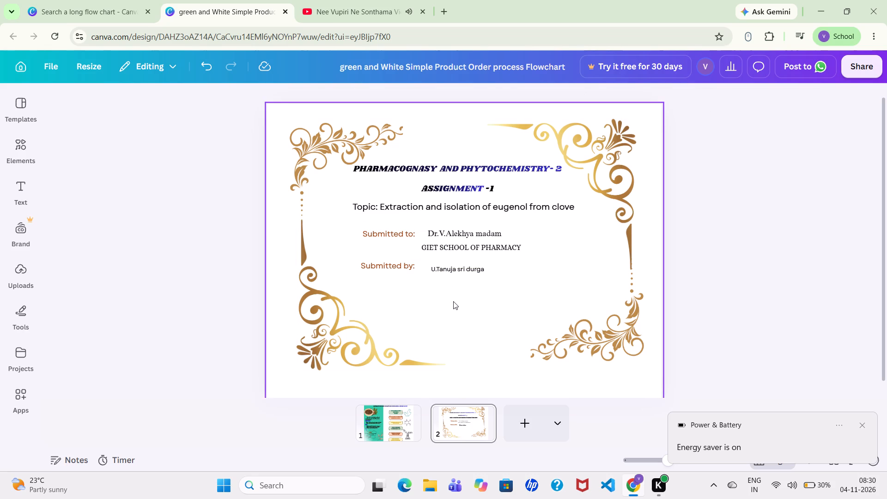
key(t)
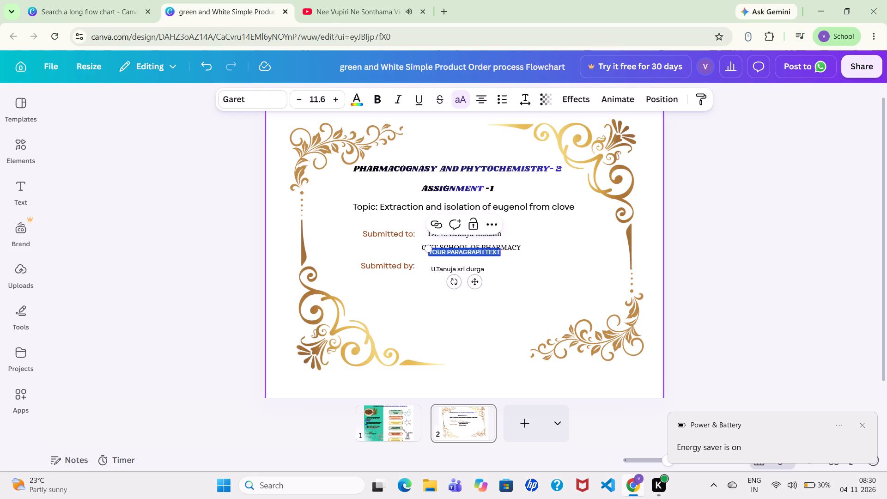
key(BackSpace)
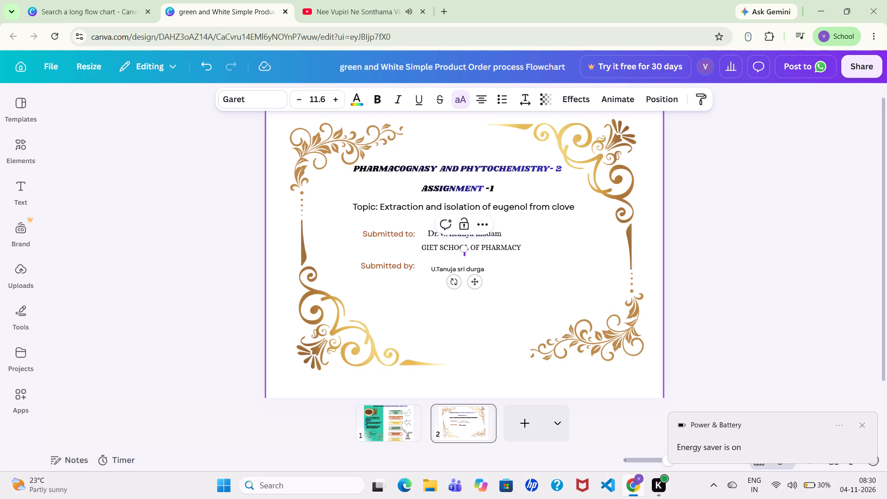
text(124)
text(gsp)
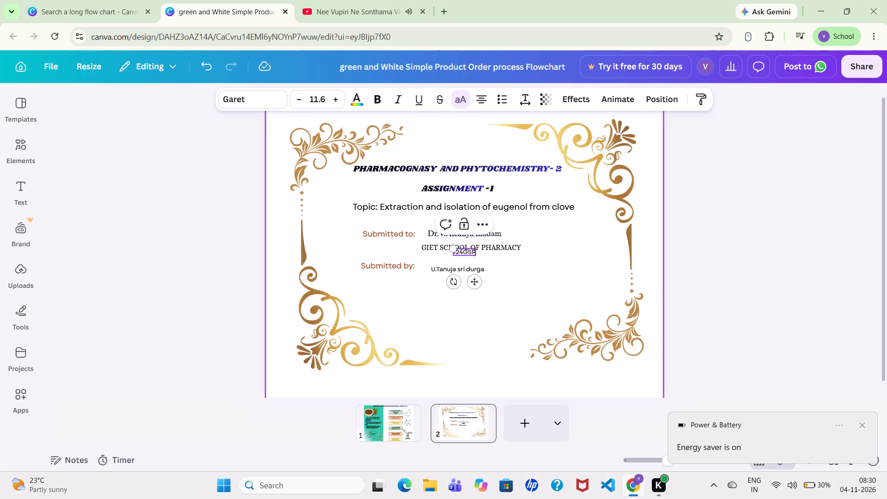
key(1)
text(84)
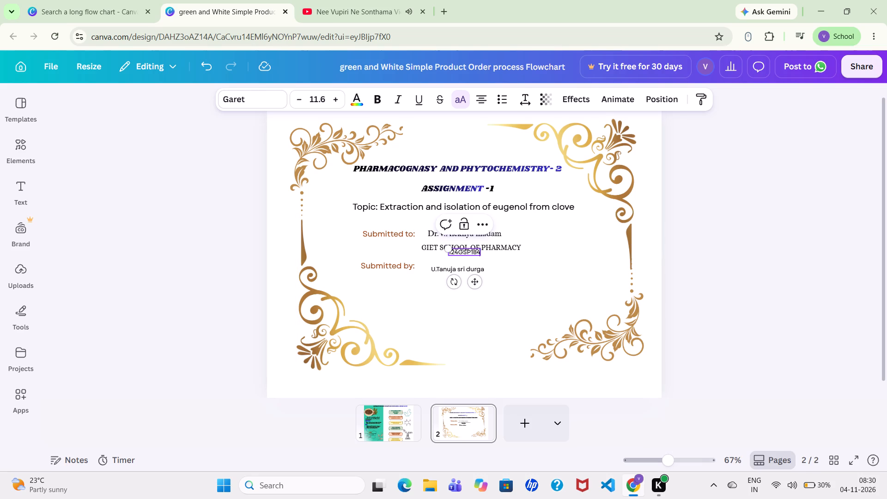
drag(462, 259, 451, 291)
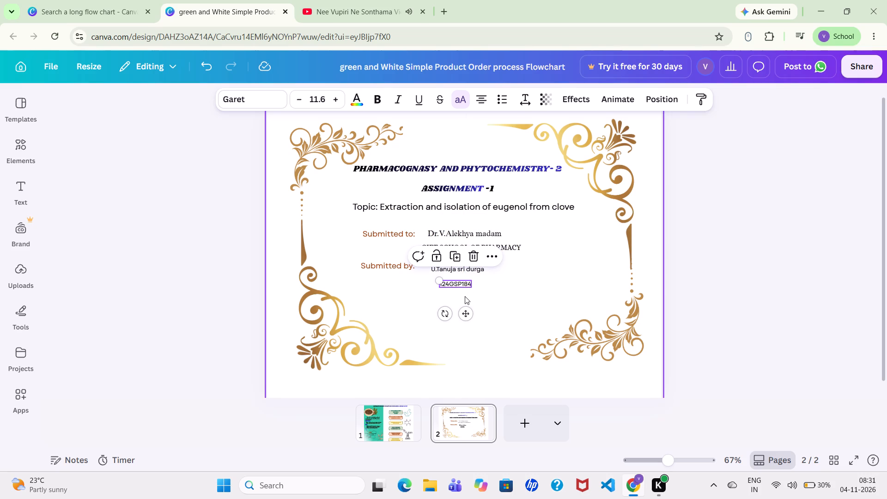
Add another text box reading "B.Pharmacy 3rd year" with its uppercase formatting turned off.
click(512, 288)
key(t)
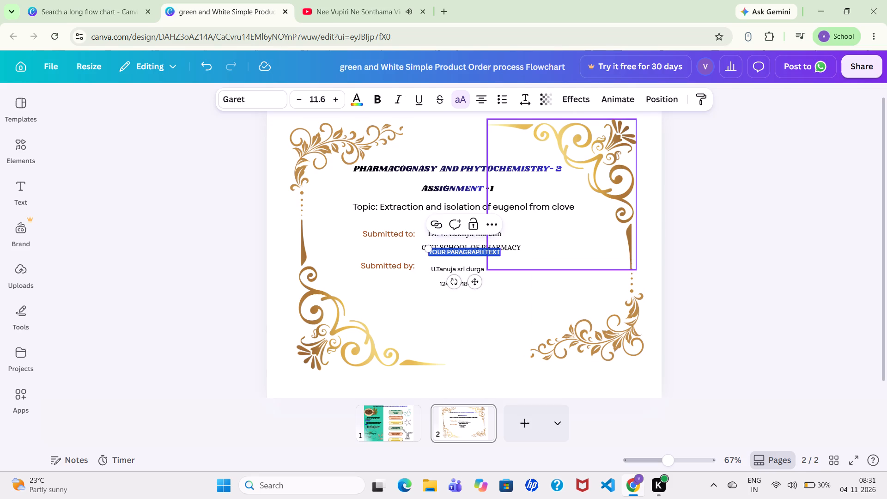
key(BackSpace)
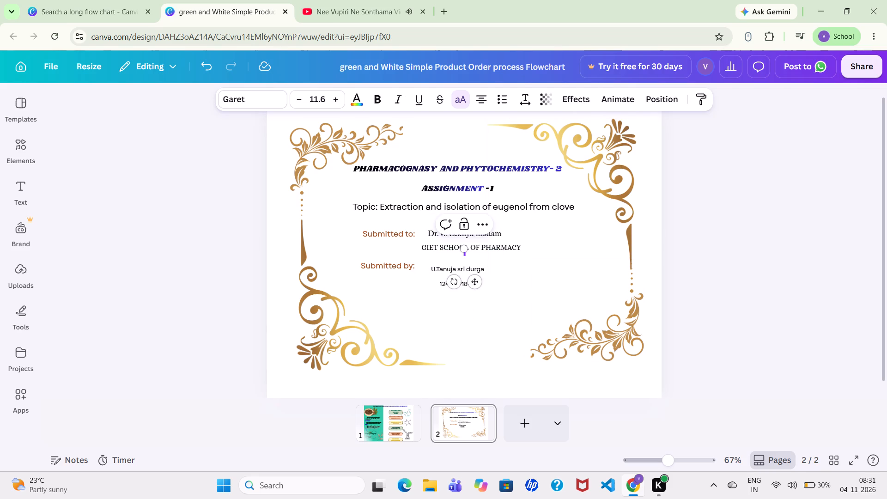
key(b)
key(BackSpace)
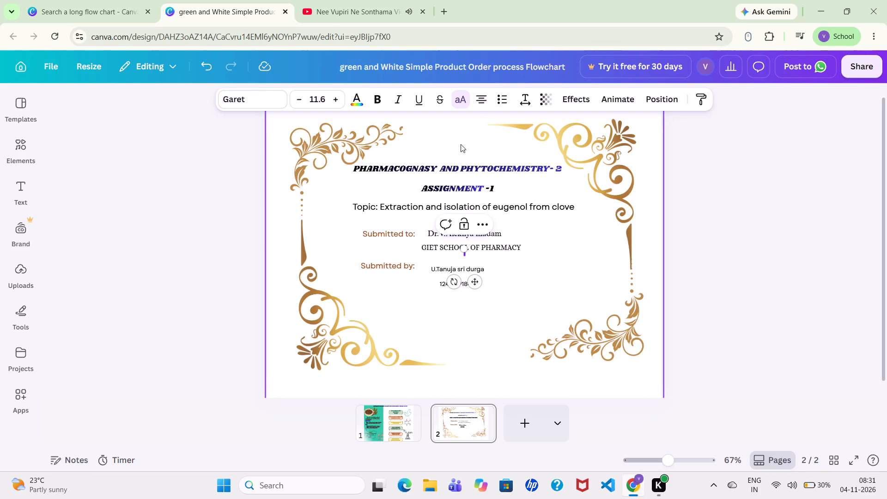
click(460, 103)
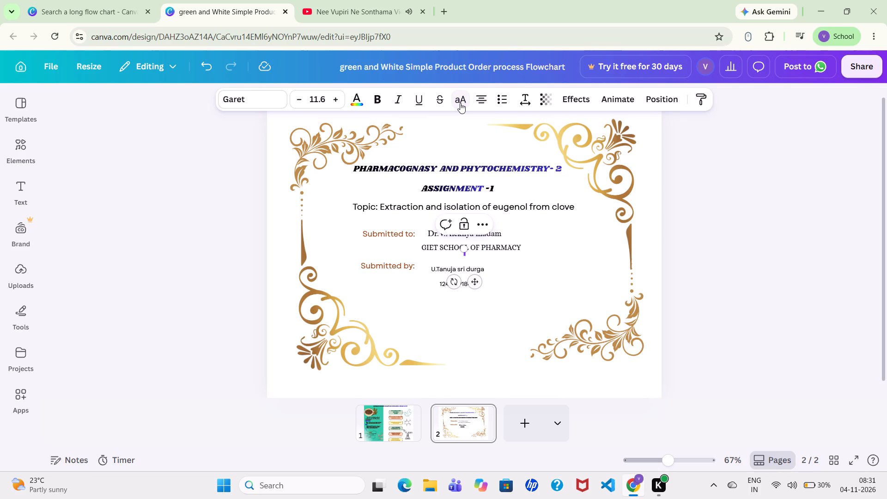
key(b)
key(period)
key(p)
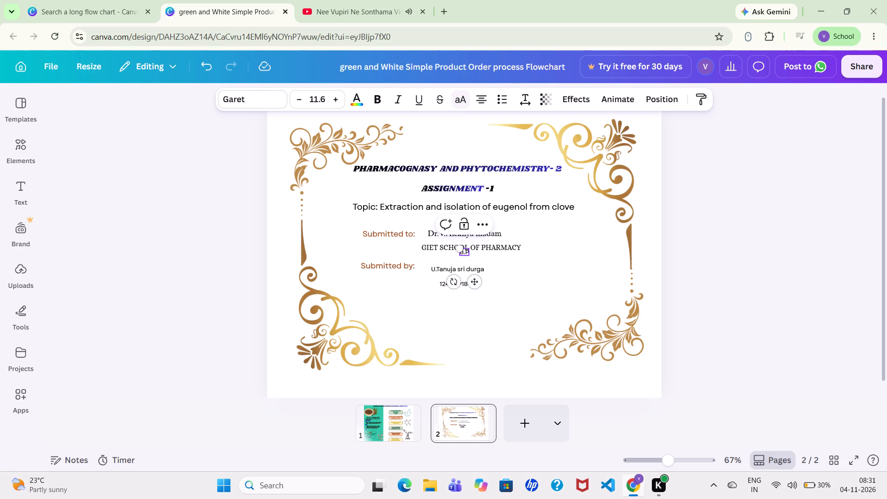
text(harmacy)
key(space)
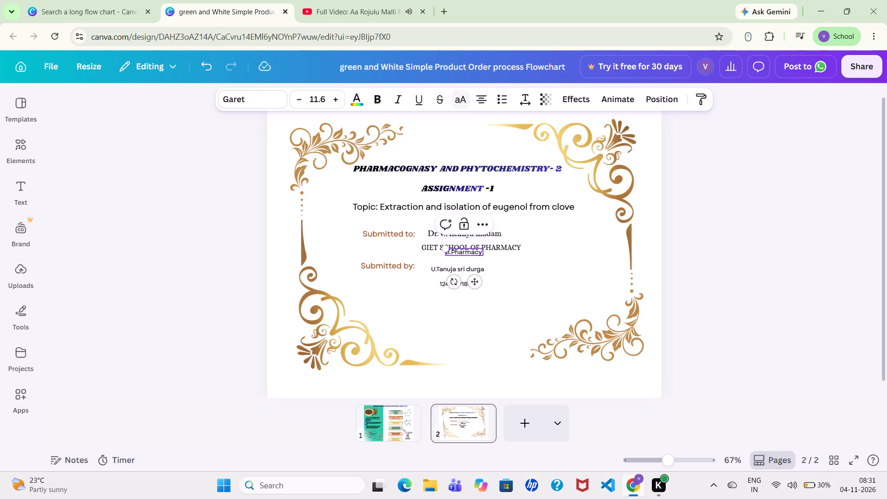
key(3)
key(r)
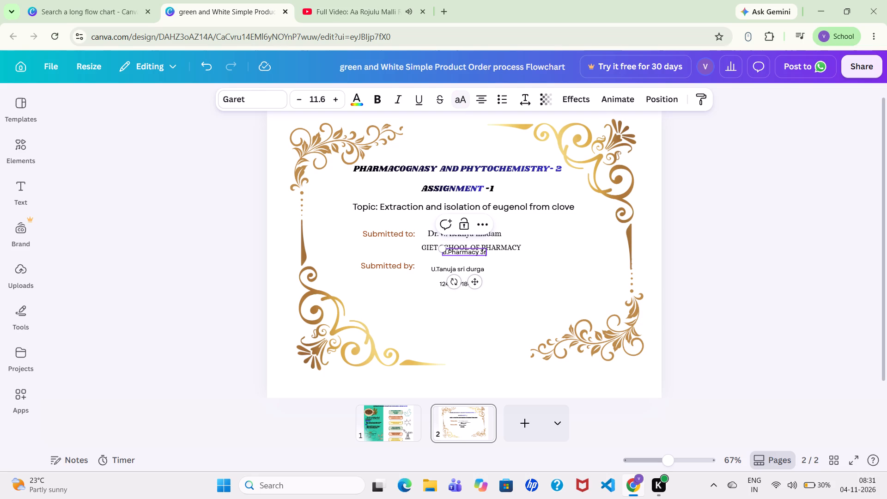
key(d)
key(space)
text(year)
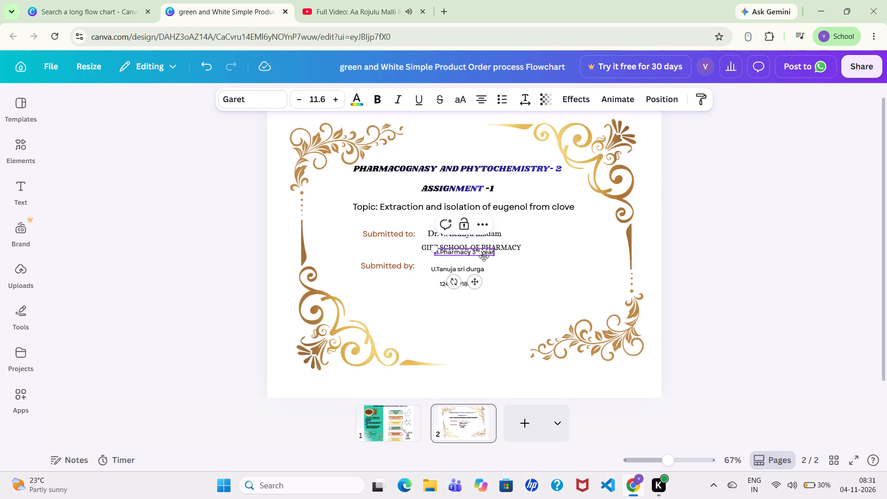
Move the "B.Pharmacy 3rd year" text just below the student's roll number.
drag(484, 256, 477, 297)
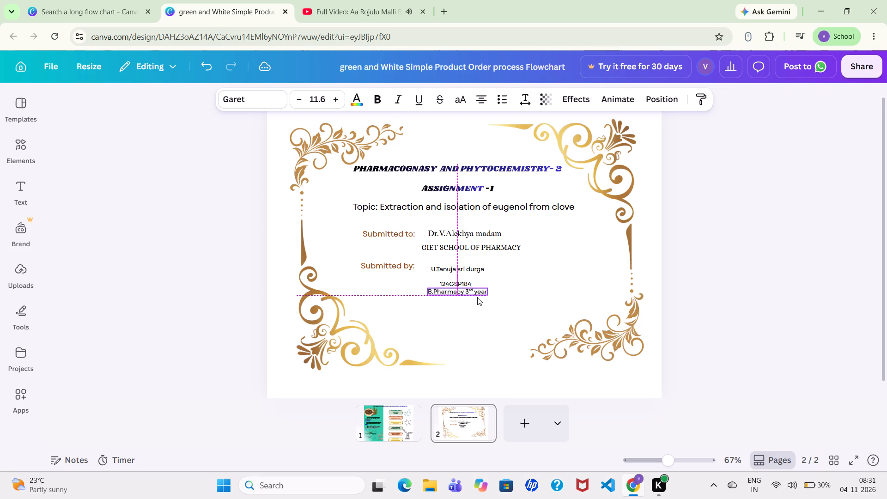
drag(477, 297, 479, 302)
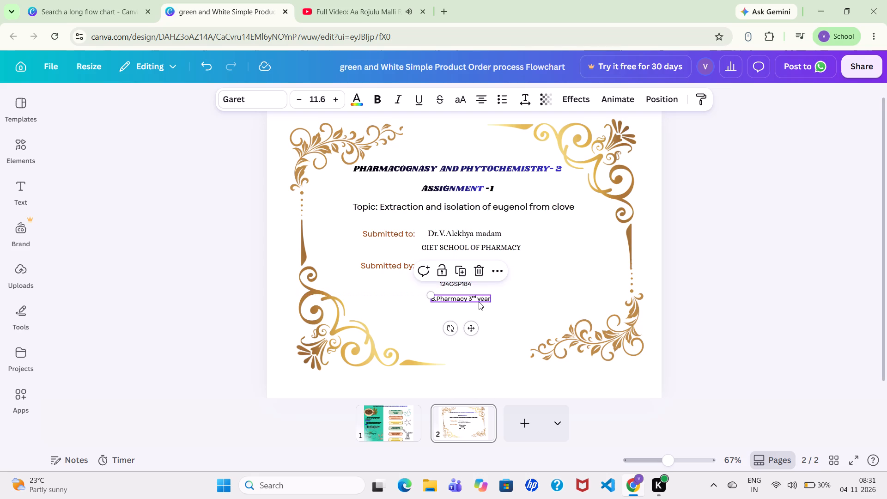
click(520, 294)
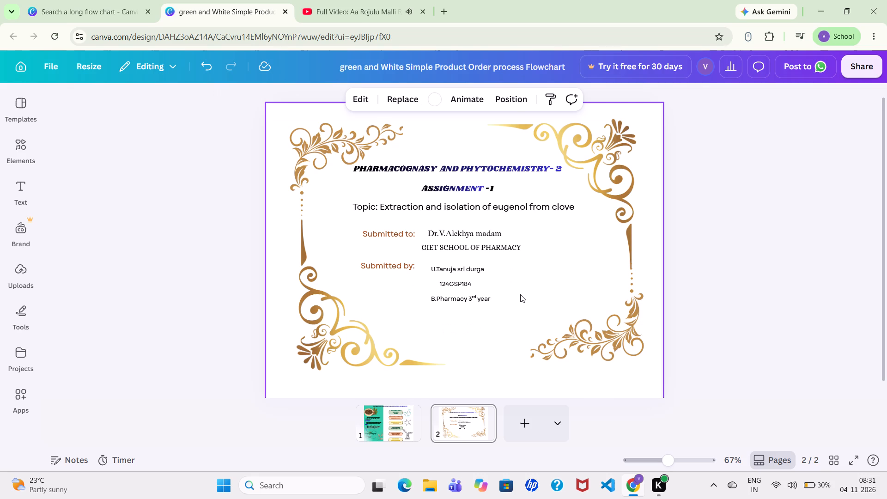
Add a text box reading "GIET SCHOOL OF PHARMACY" and place it below the "B.Pharmacy 3rd year" line.
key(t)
key(BackSpace)
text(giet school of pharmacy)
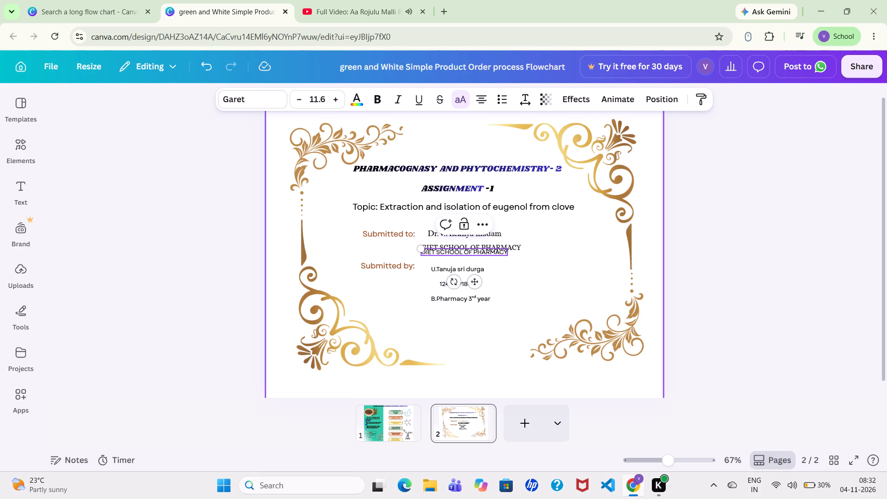
click(483, 254)
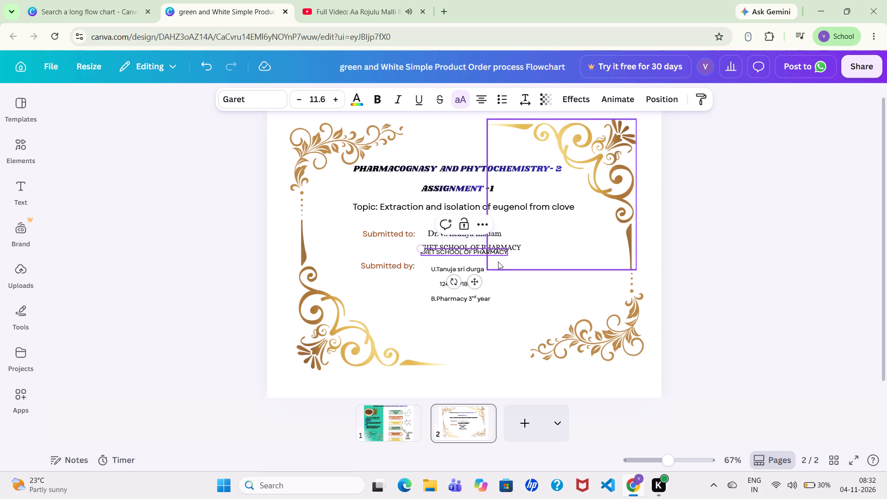
drag(498, 257, 505, 316)
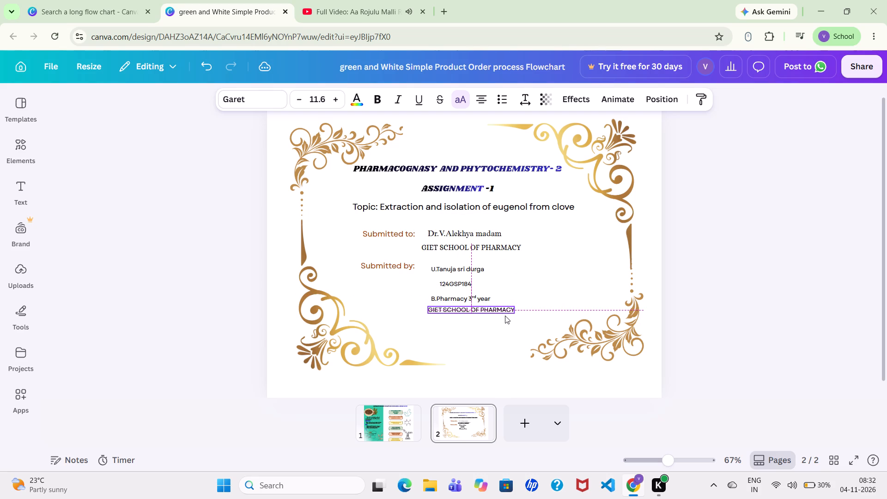
drag(505, 316, 505, 320)
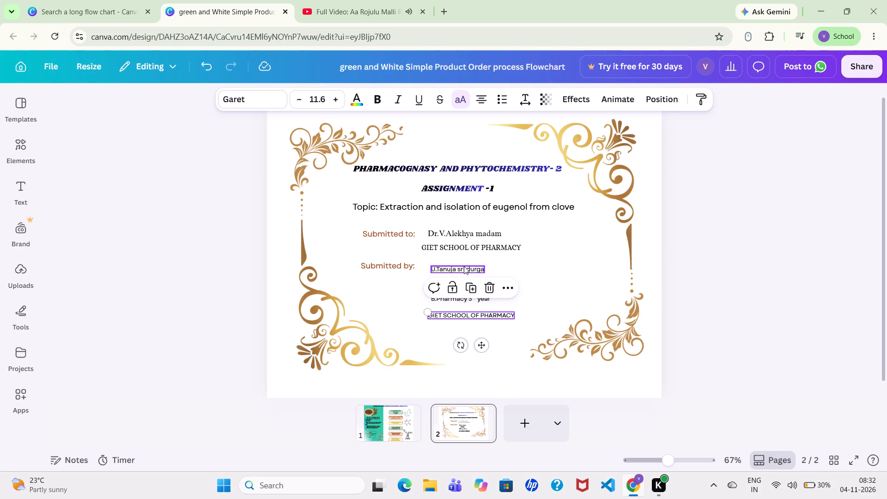
Increase the font size of the student's name beside "Submitted by:" to 13.6.
double_click(464, 266)
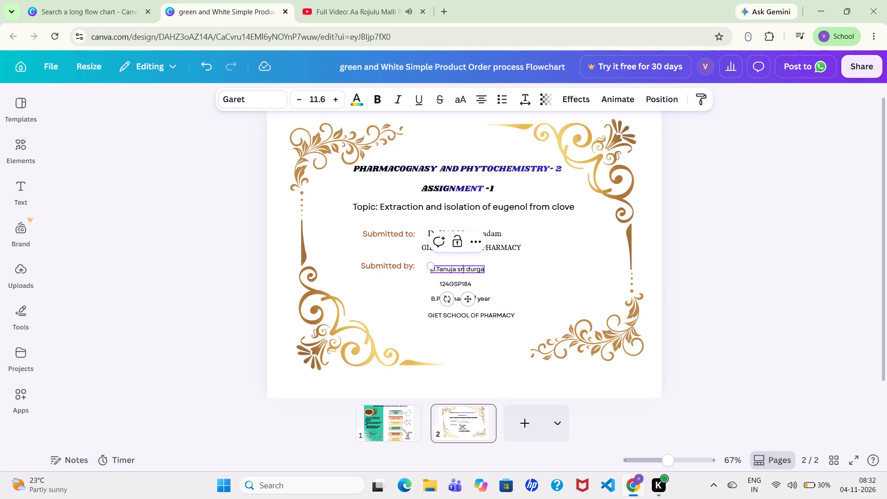
triple_click(464, 266)
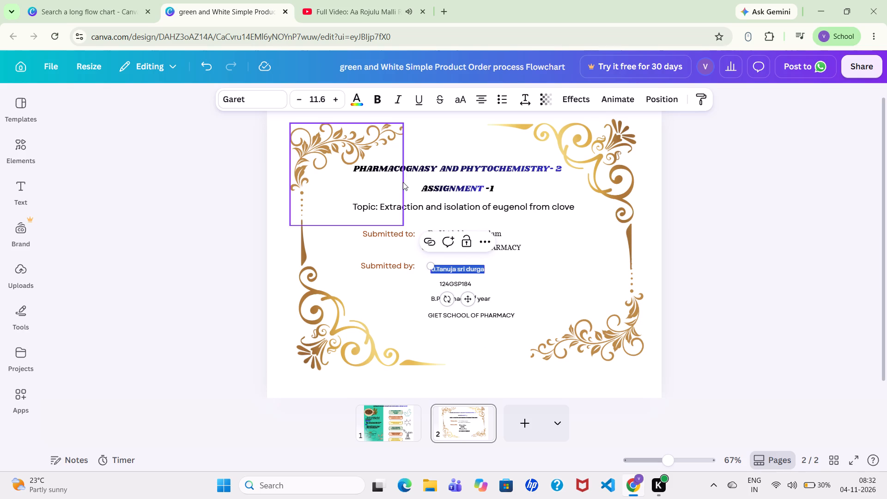
click(337, 102)
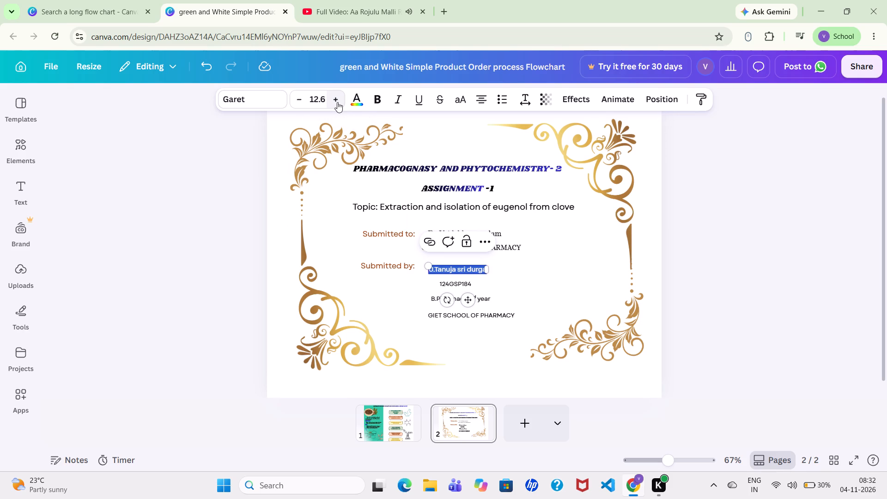
click(337, 102)
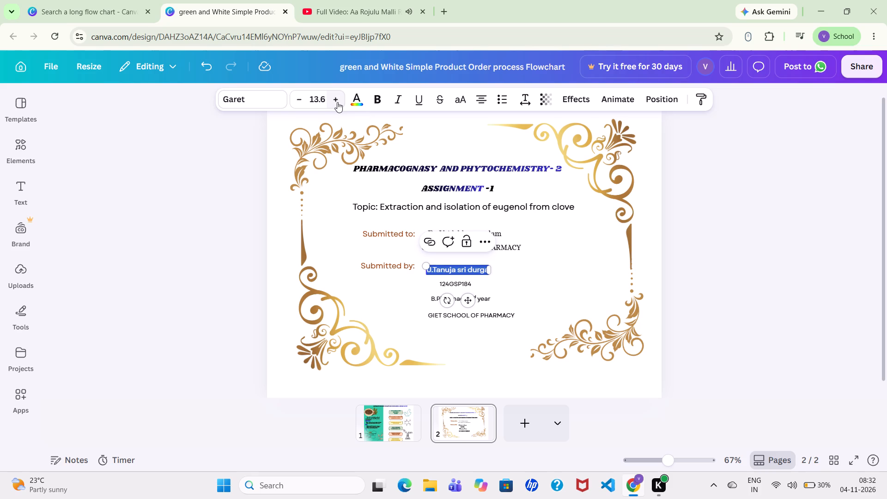
click(525, 281)
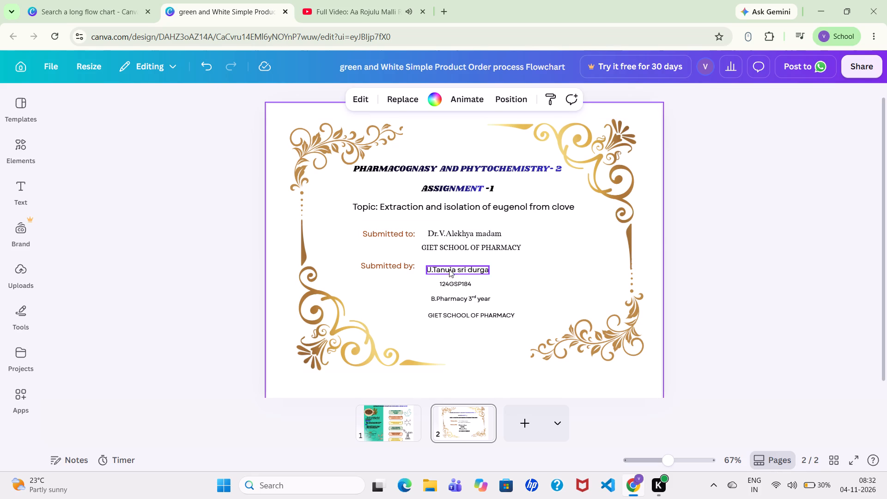
Increase the font size of the student's roll number to 13.6.
click(454, 280)
double_click(454, 280)
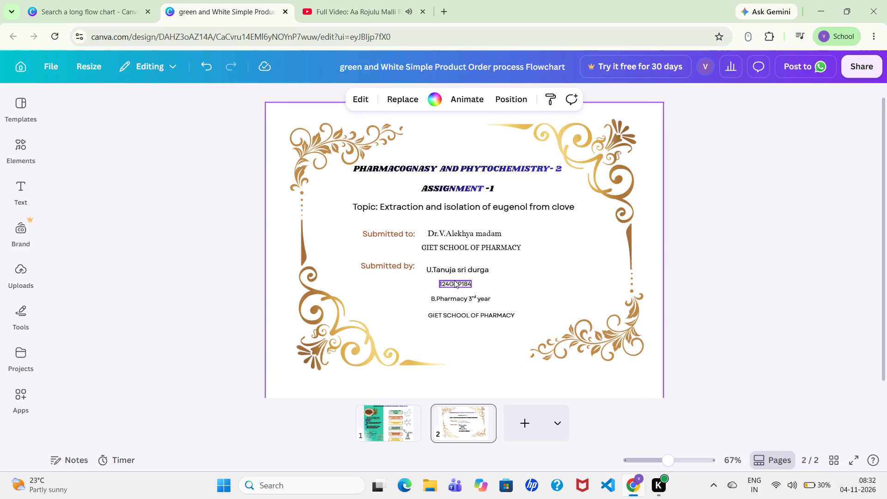
double_click(454, 280)
double_click(454, 280)
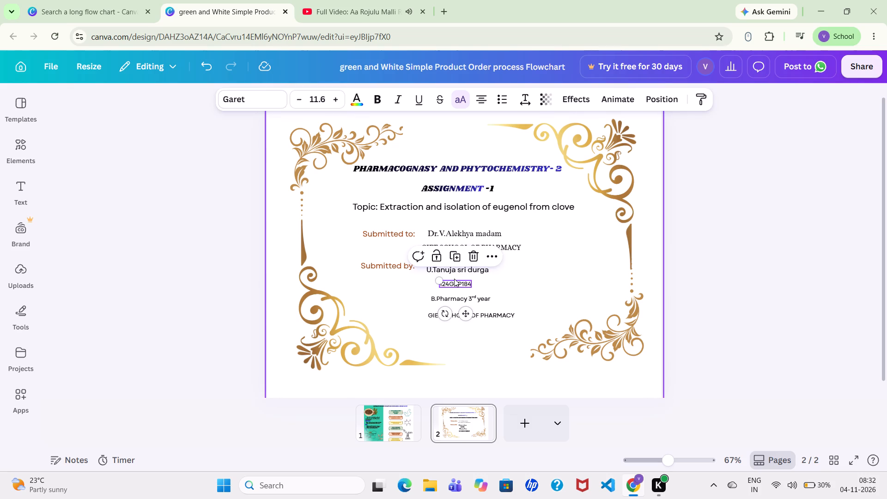
double_click(454, 279)
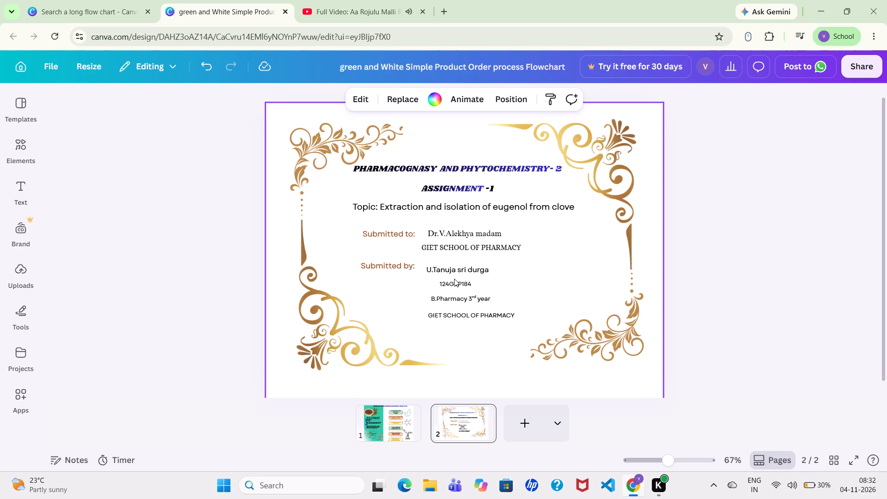
scroll(454, 279, up, 4)
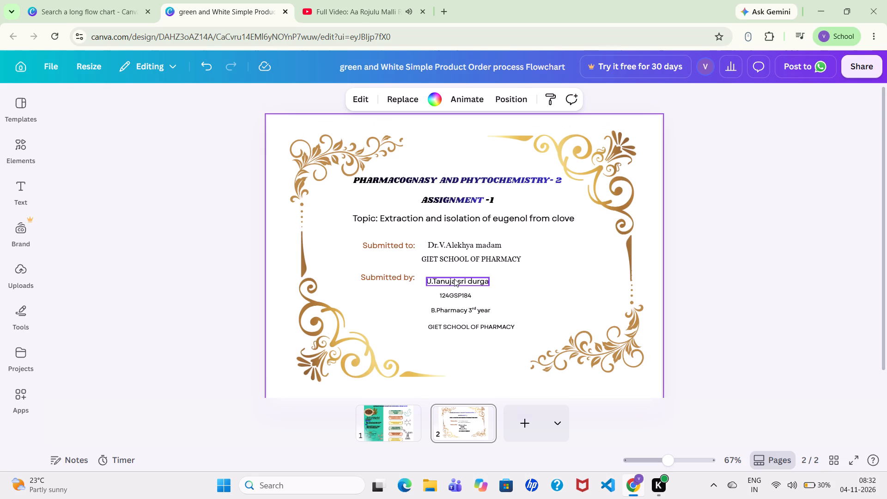
double_click(457, 296)
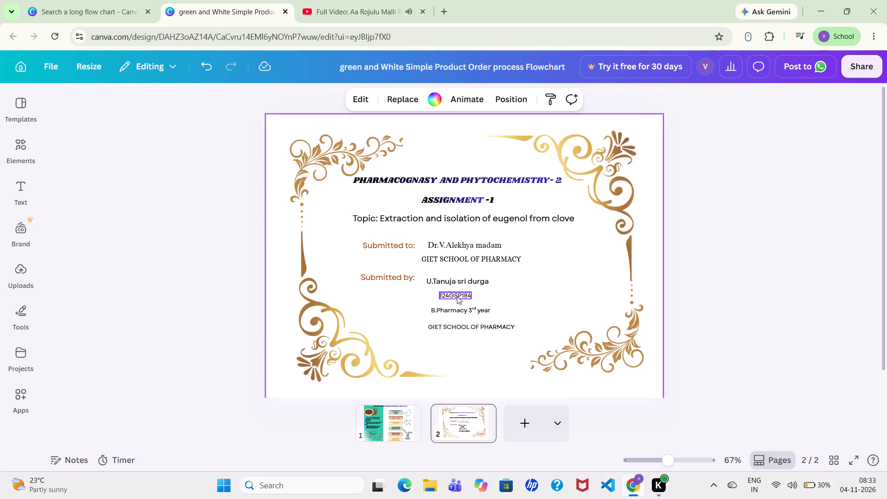
click(457, 296)
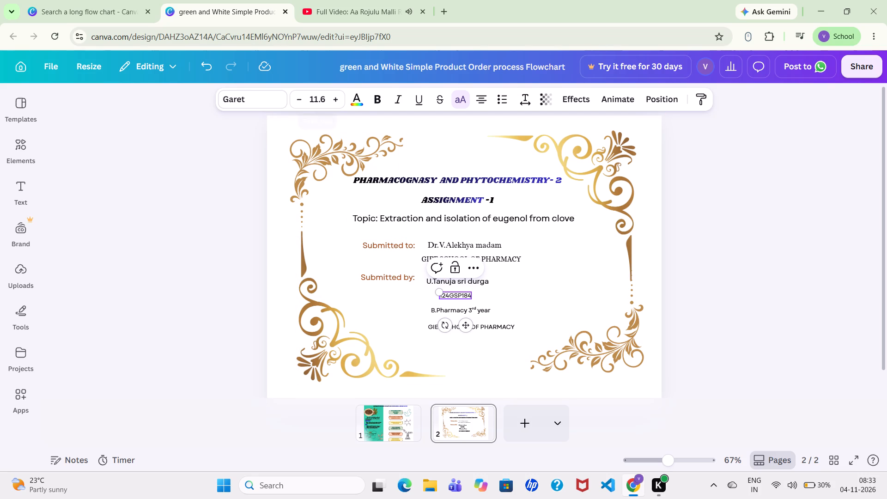
click(340, 97)
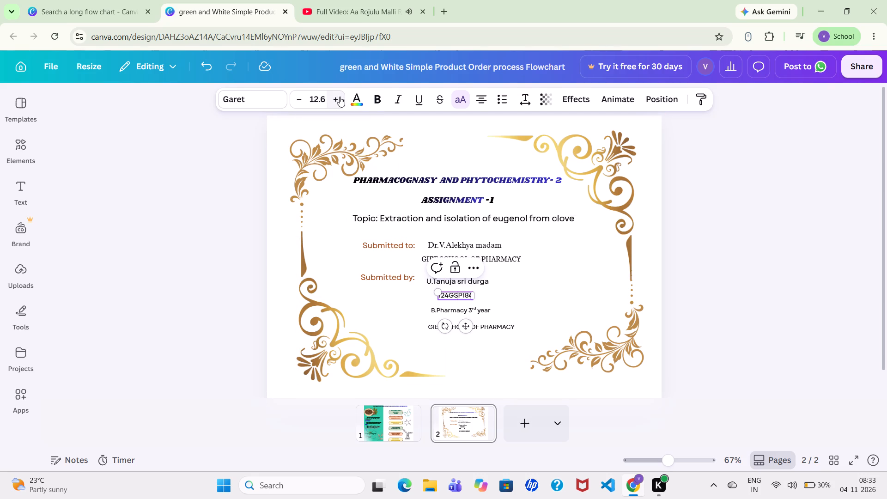
click(340, 97)
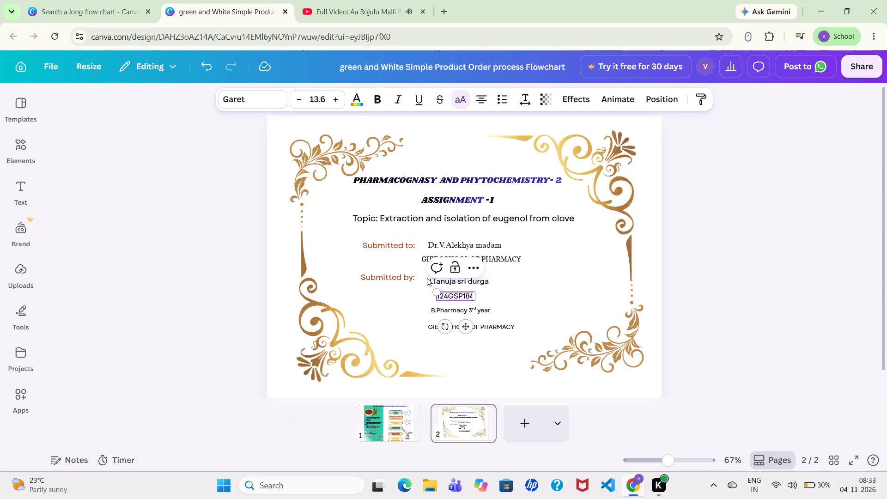
click(471, 345)
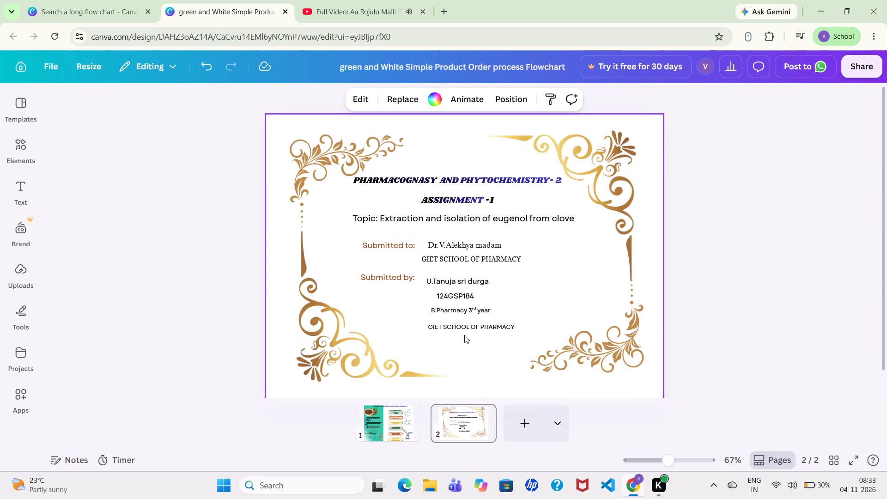
Increase the font size of the "B.Pharmacy 3rd year" line to 13.6.
double_click(453, 309)
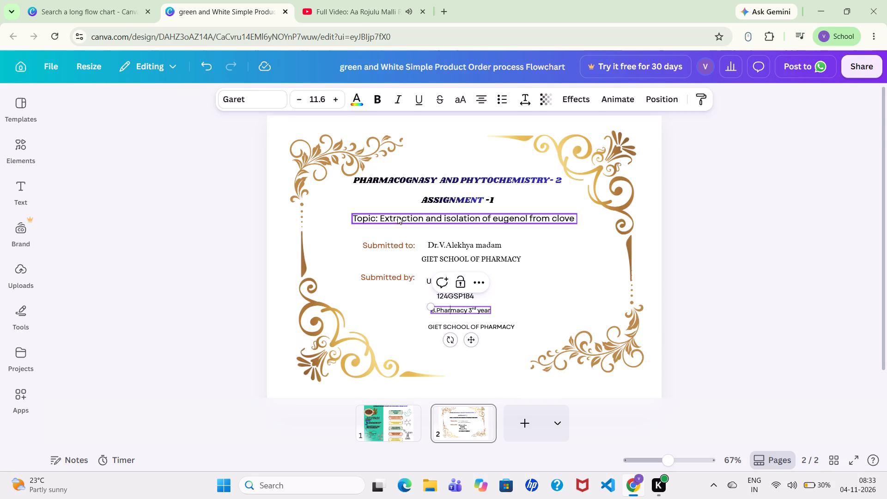
click(334, 103)
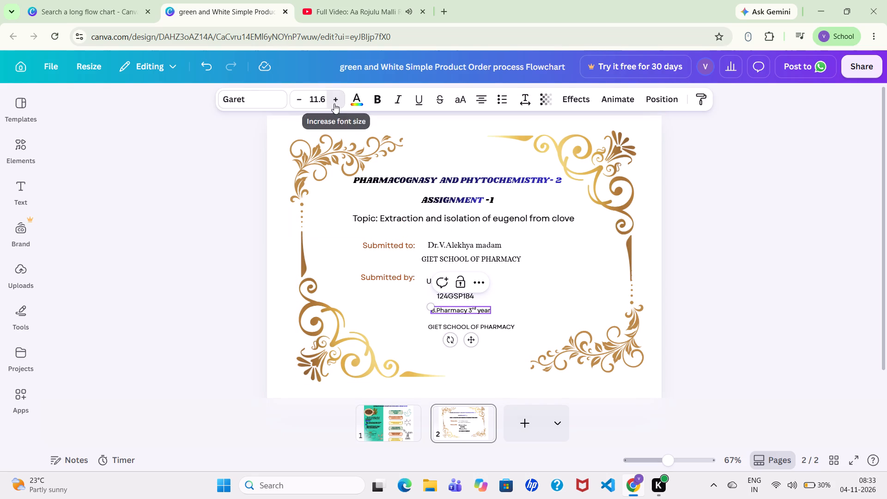
click(334, 103)
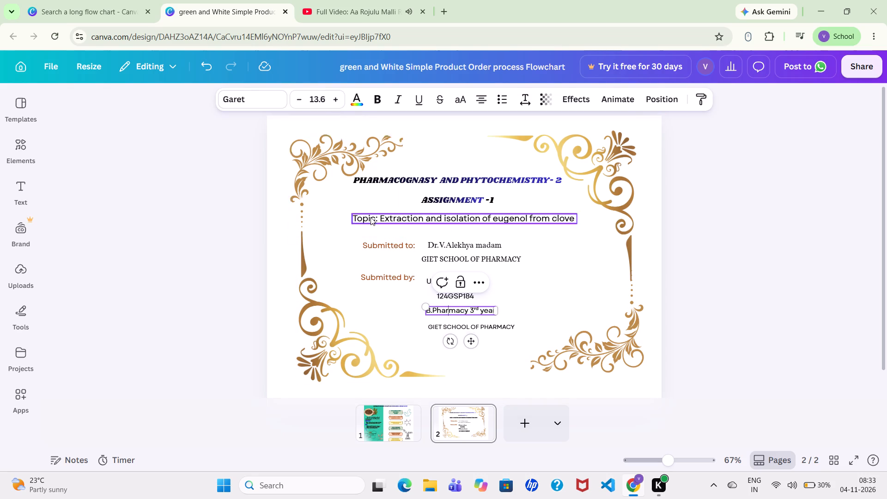
Increase the font size of the "GIET SCHOOL OF PHARMACY" line in the student details to 13.6.
double_click(447, 323)
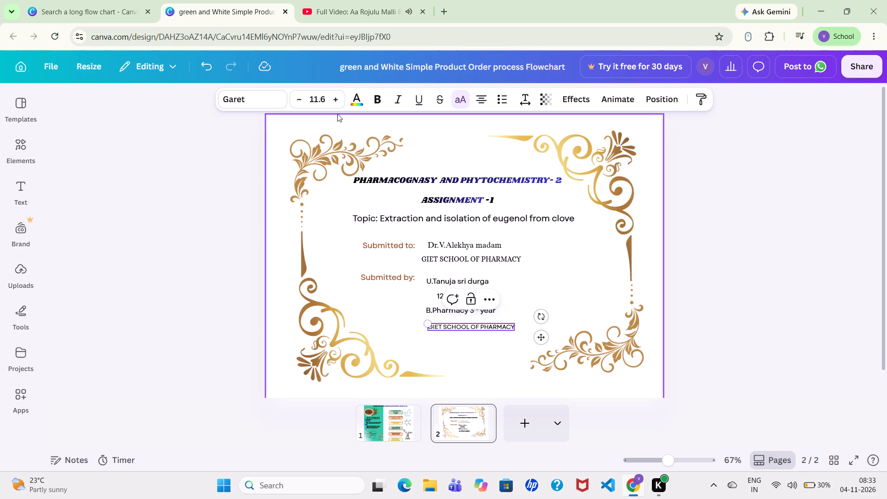
click(335, 102)
click(335, 102)
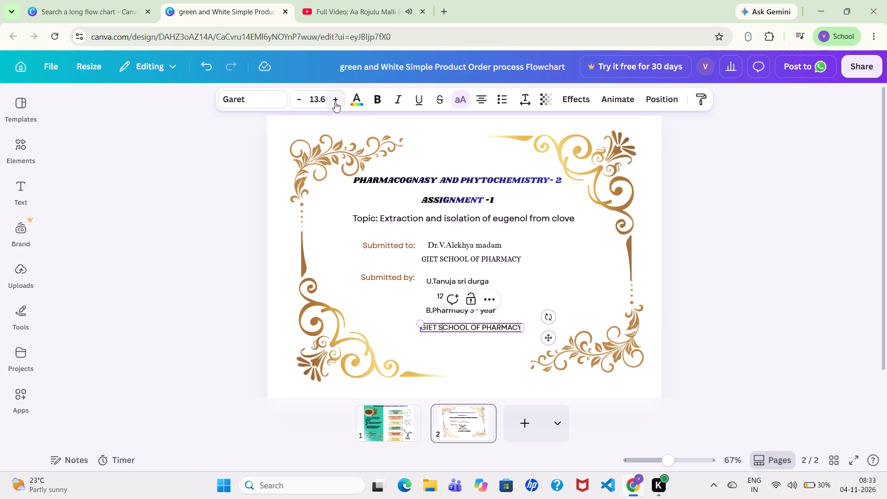
click(464, 157)
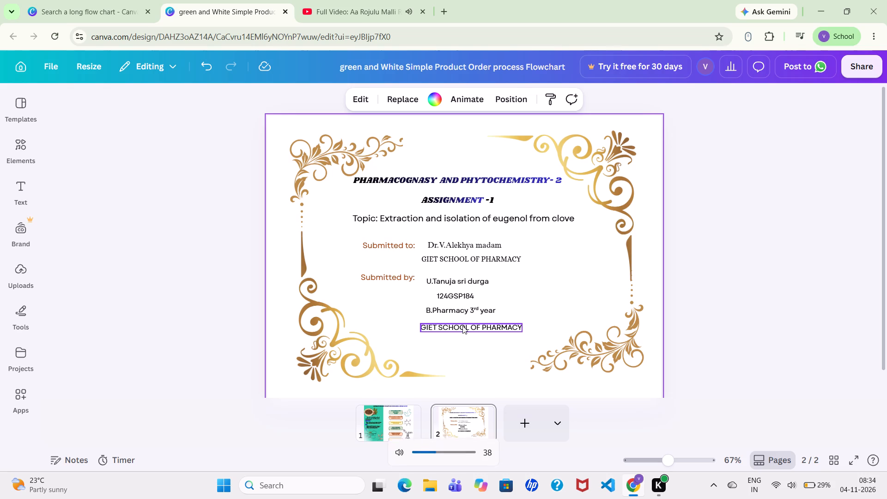
Reposition the lower "GIET SCHOOL OF PHARMACY" text beneath "B.Pharmacy 3rd year", lined up with the college name under the teacher's name.
drag(462, 326, 462, 327)
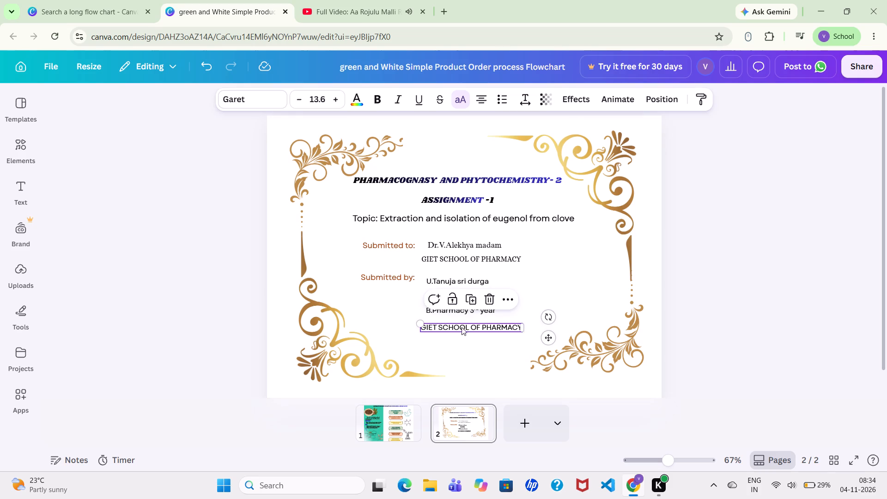
drag(462, 327, 387, 327)
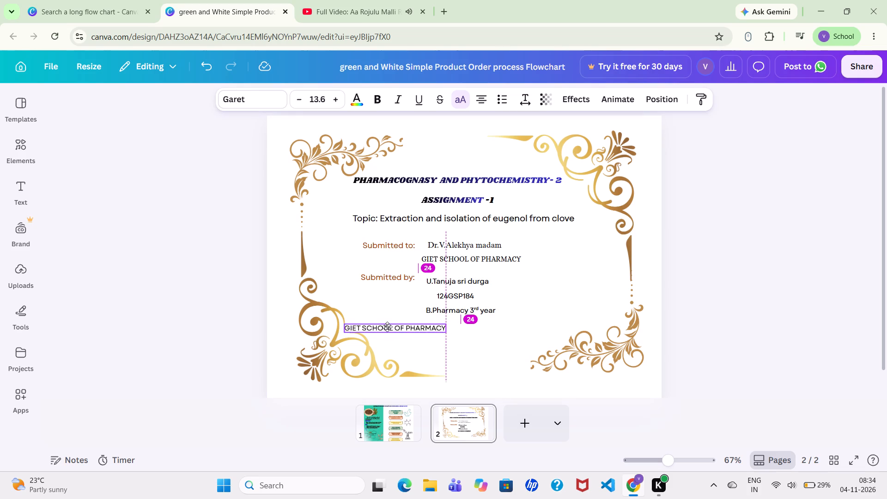
drag(387, 327, 452, 333)
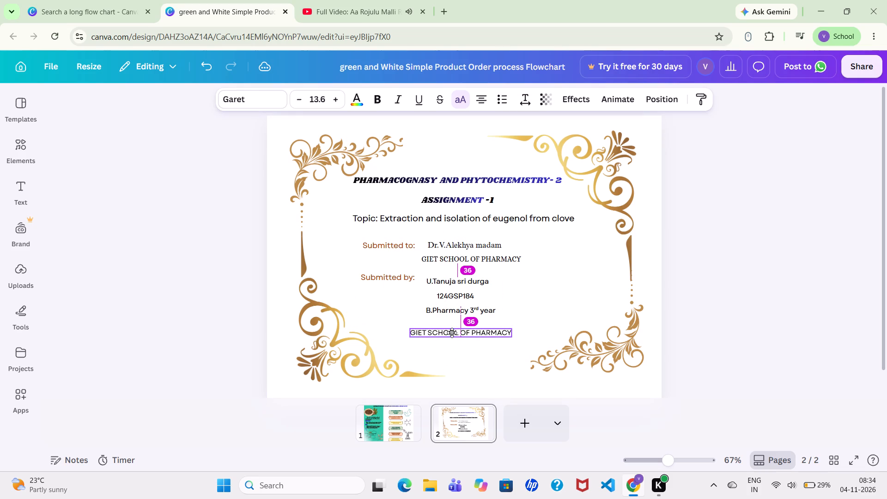
drag(452, 333, 456, 333)
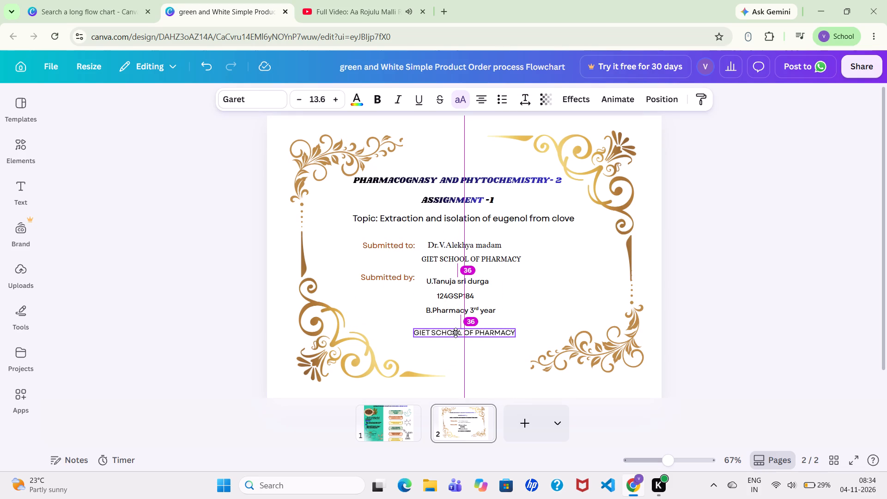
drag(456, 333, 457, 327)
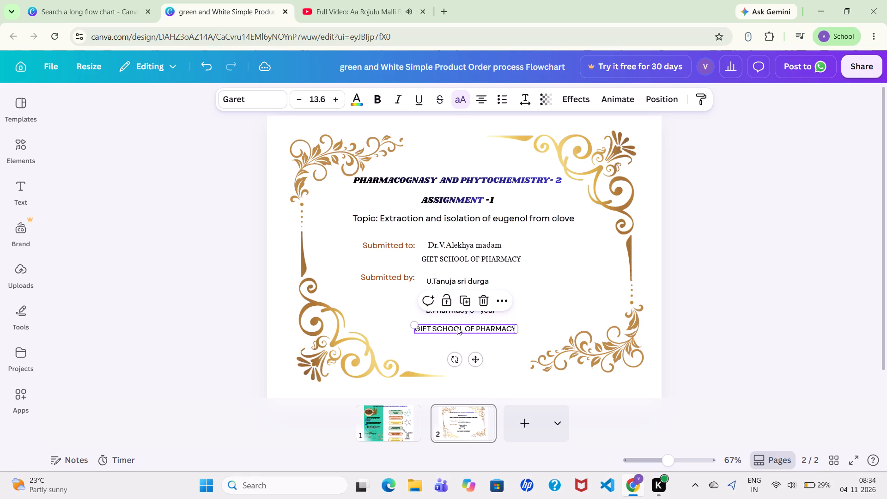
drag(464, 327, 465, 326)
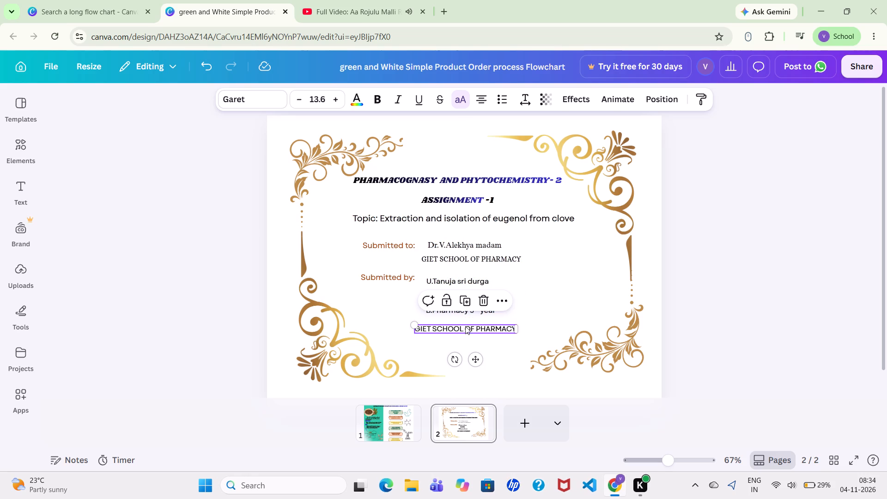
drag(465, 326, 471, 326)
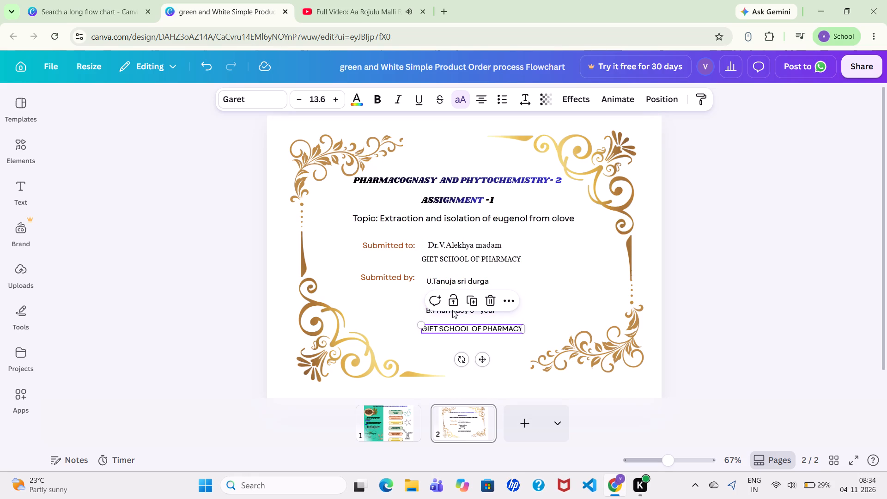
drag(452, 310, 447, 310)
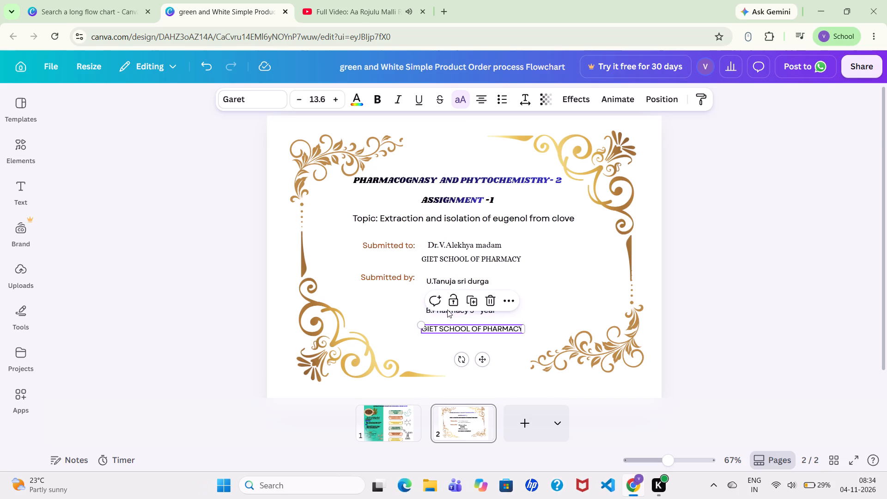
Nudge the "B.Pharmacy 3rd year" line slightly up and to the left, closer to the roll number above it.
drag(447, 310, 441, 310)
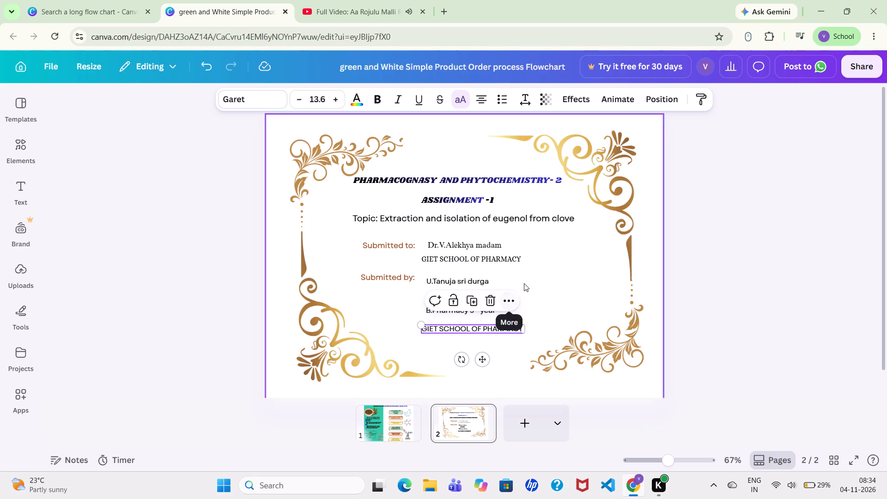
click(529, 272)
click(469, 315)
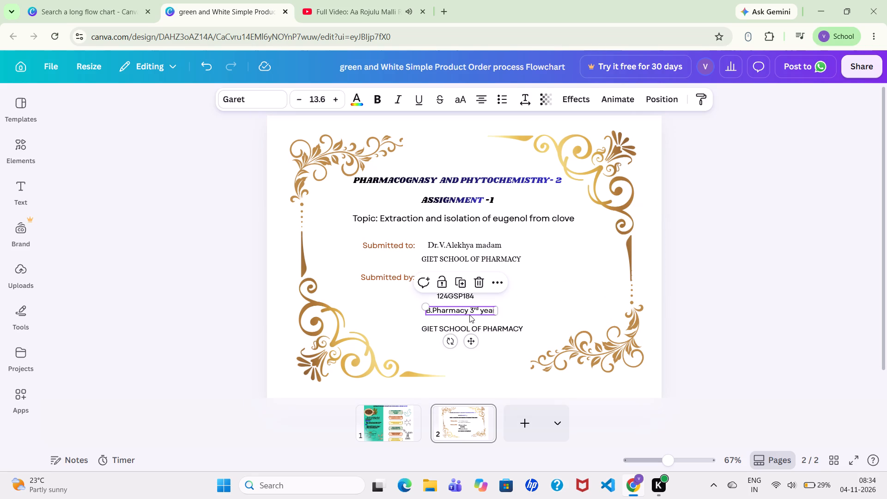
click(469, 315)
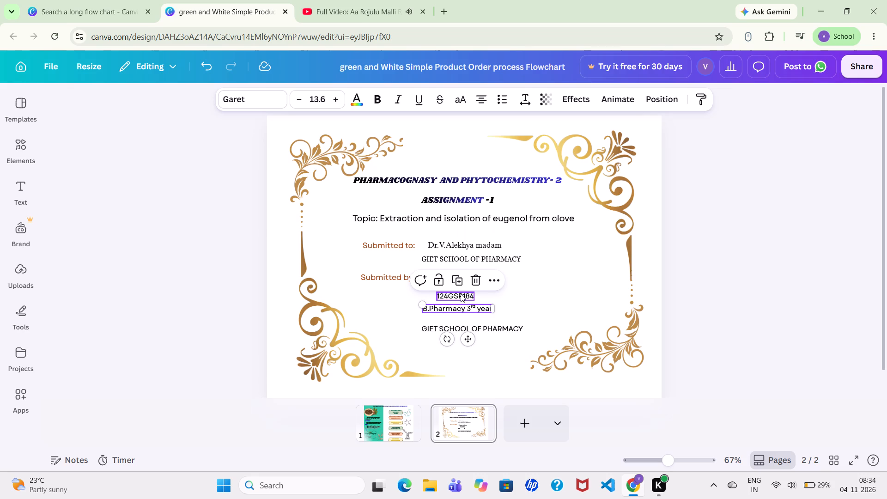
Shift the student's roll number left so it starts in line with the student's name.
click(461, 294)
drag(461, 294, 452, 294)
Move the student's name up slightly so it sits level with the "Submitted by:" label.
click(445, 276)
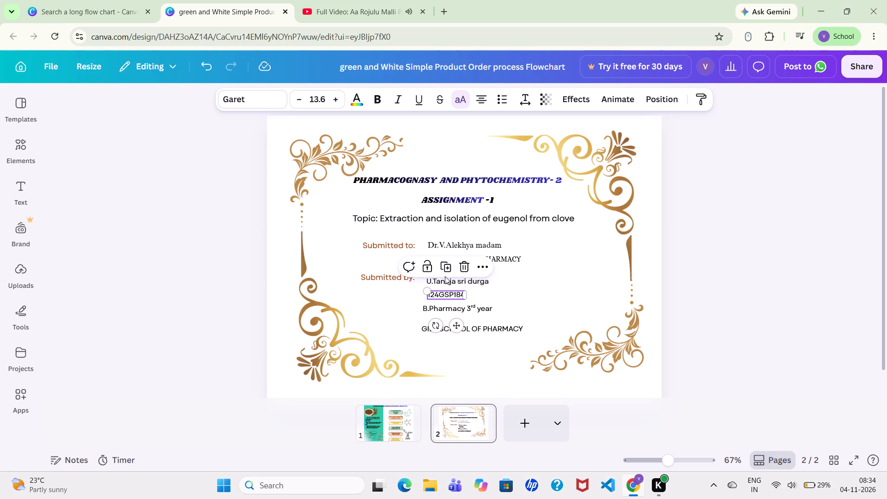
click(450, 280)
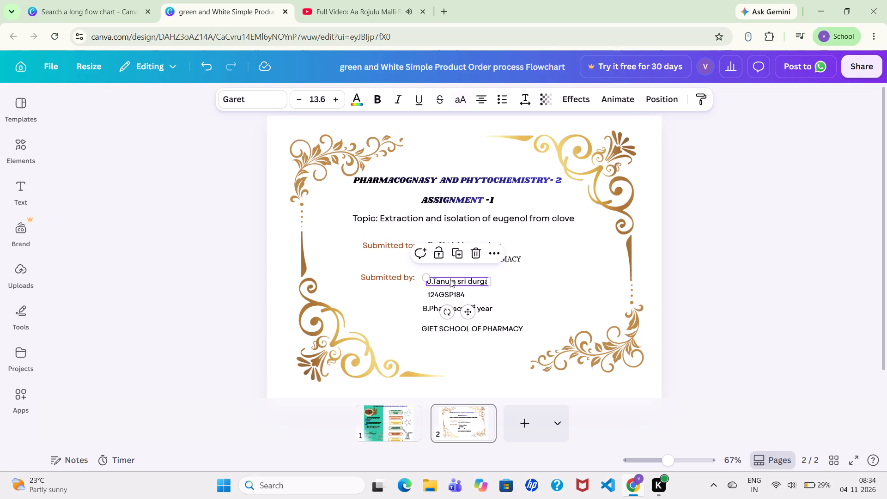
drag(450, 280, 450, 275)
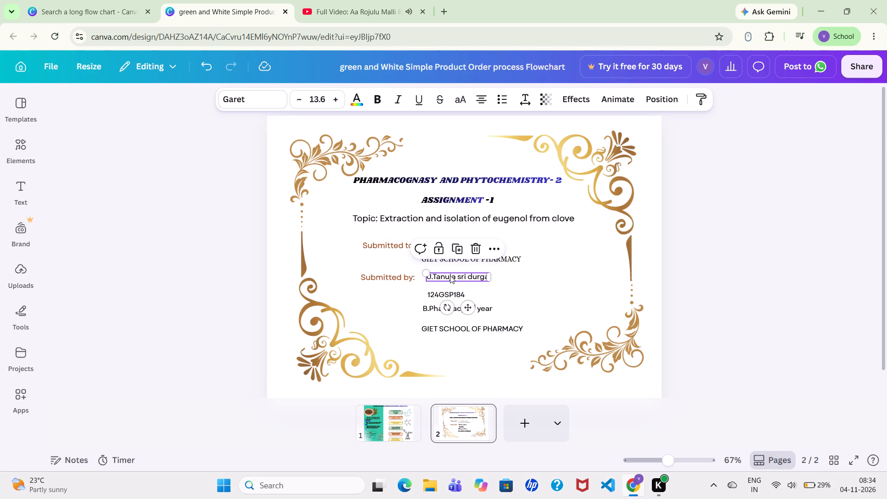
click(450, 275)
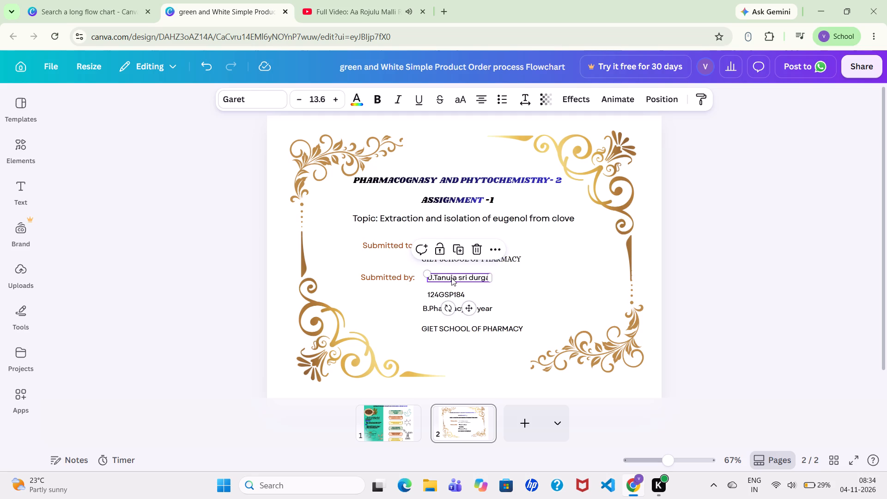
click(451, 278)
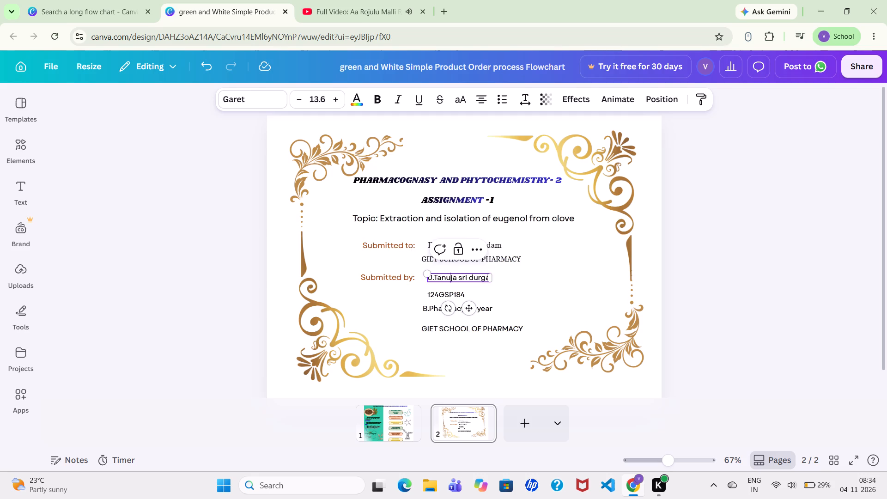
click(451, 278)
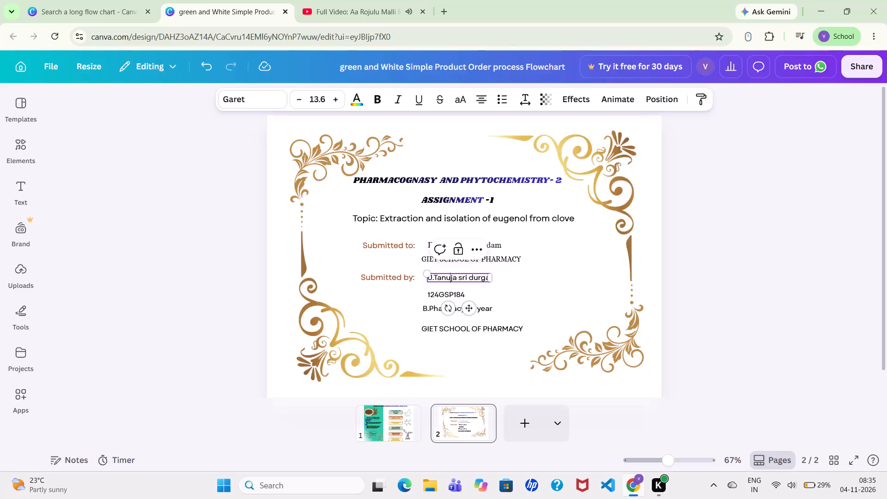
click(498, 290)
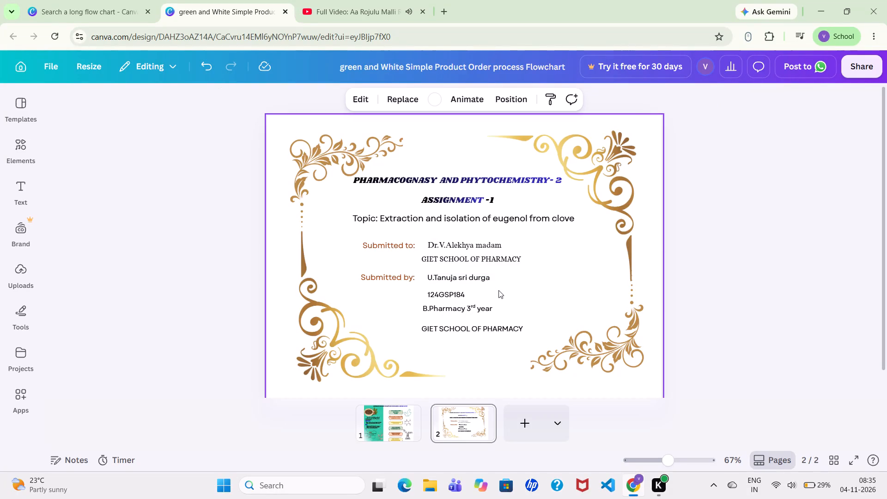
Reposition the roll number centred beneath the student's name, midway between the name and the "B.Pharmacy 3rd year" line.
drag(455, 294, 463, 289)
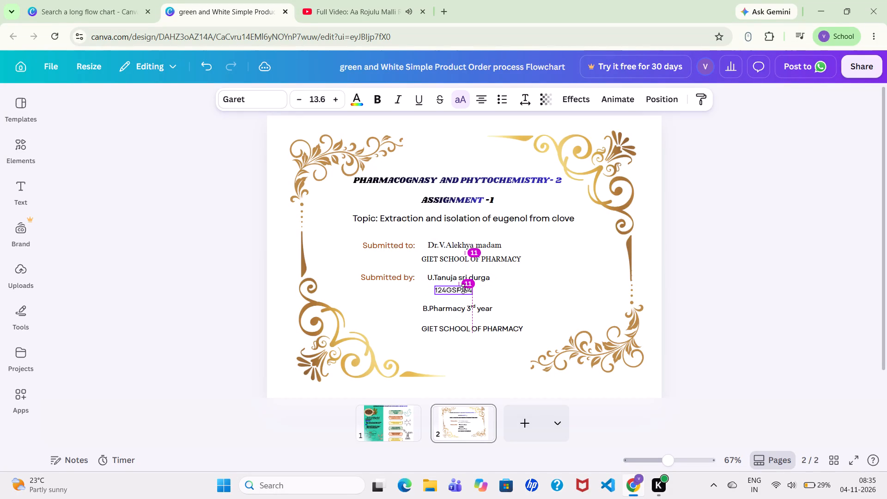
drag(463, 289, 464, 292)
click(508, 293)
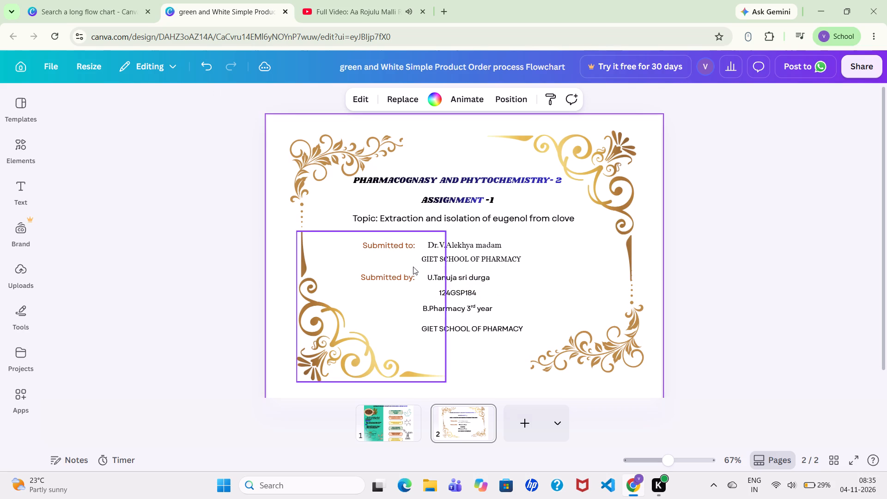
Underline the "Submitted to:" and "Submitted by:" labels on the cover page.
click(386, 244)
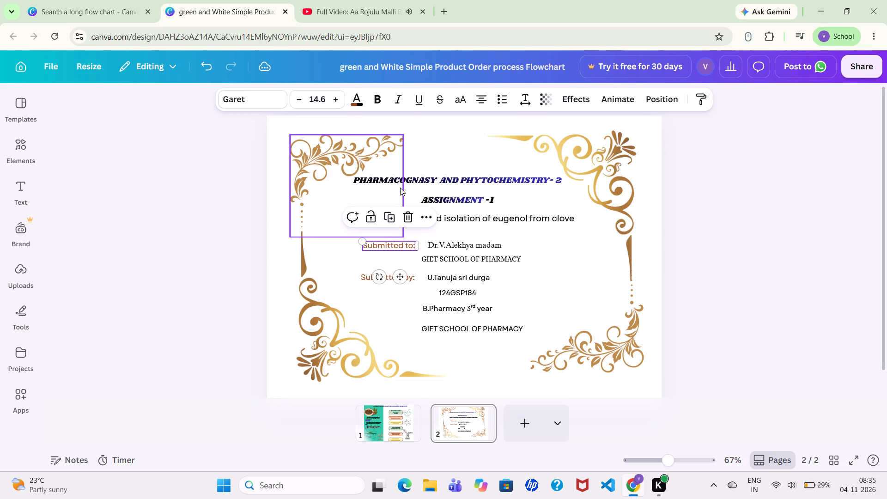
click(414, 103)
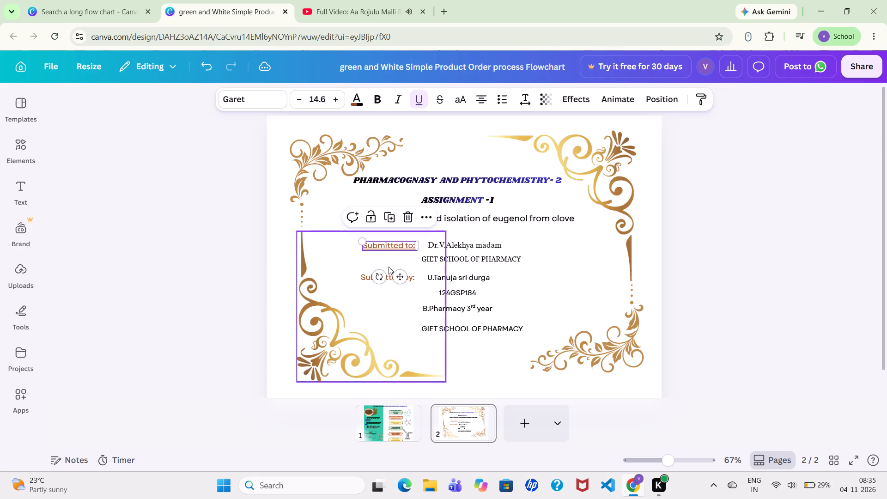
click(389, 279)
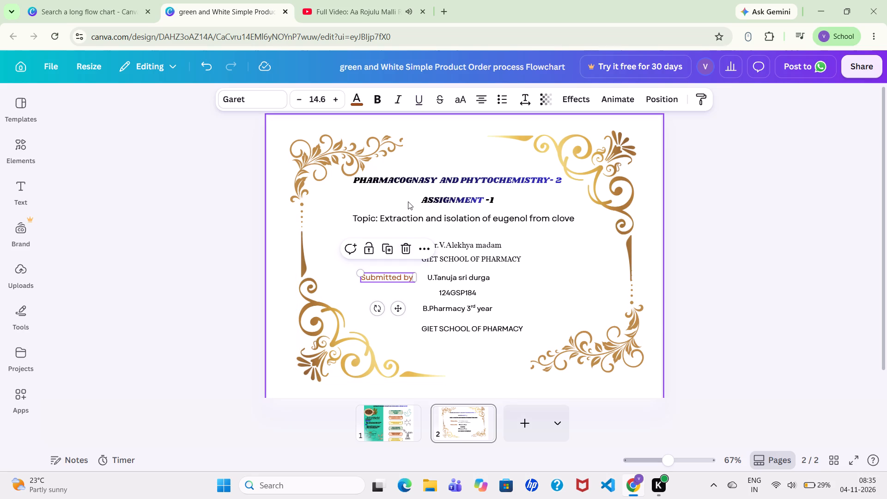
click(417, 102)
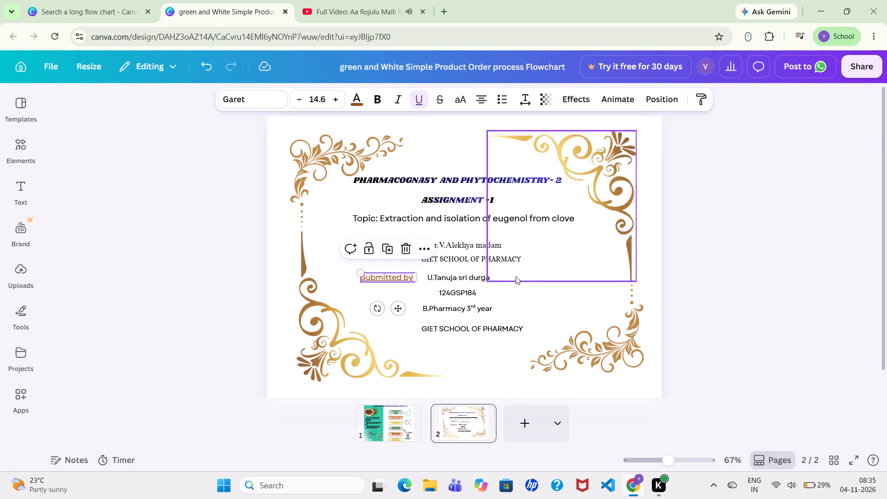
click(509, 287)
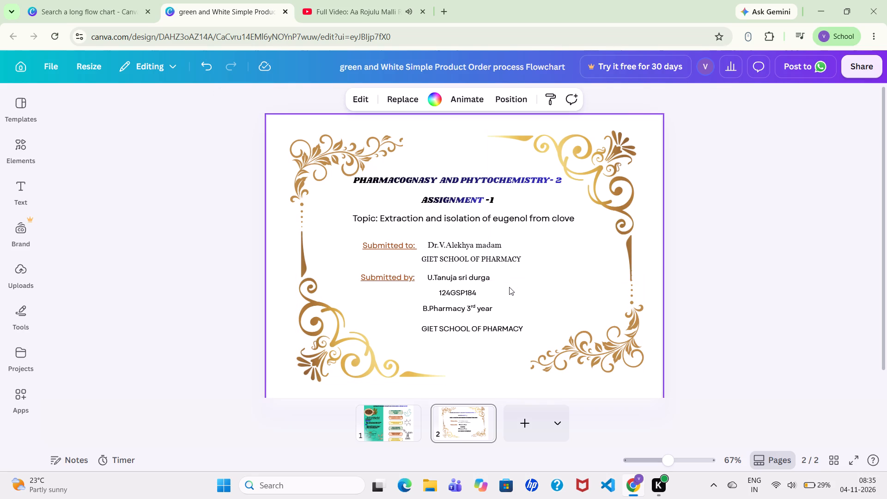